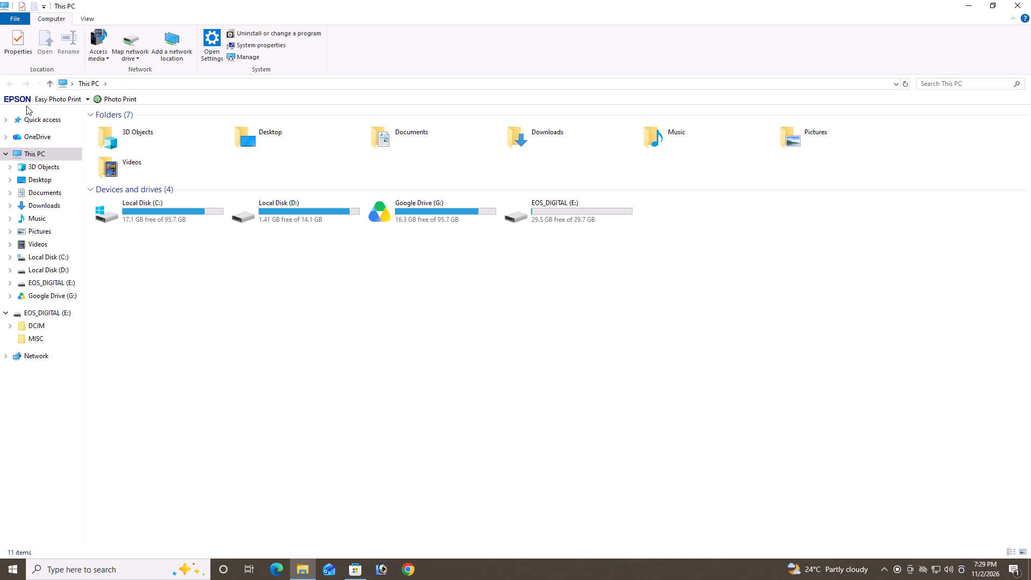
Cut all the photos in the DCIM\100CANON folder of the EOS_DIGITAL (E:) card.
double_click(519, 217)
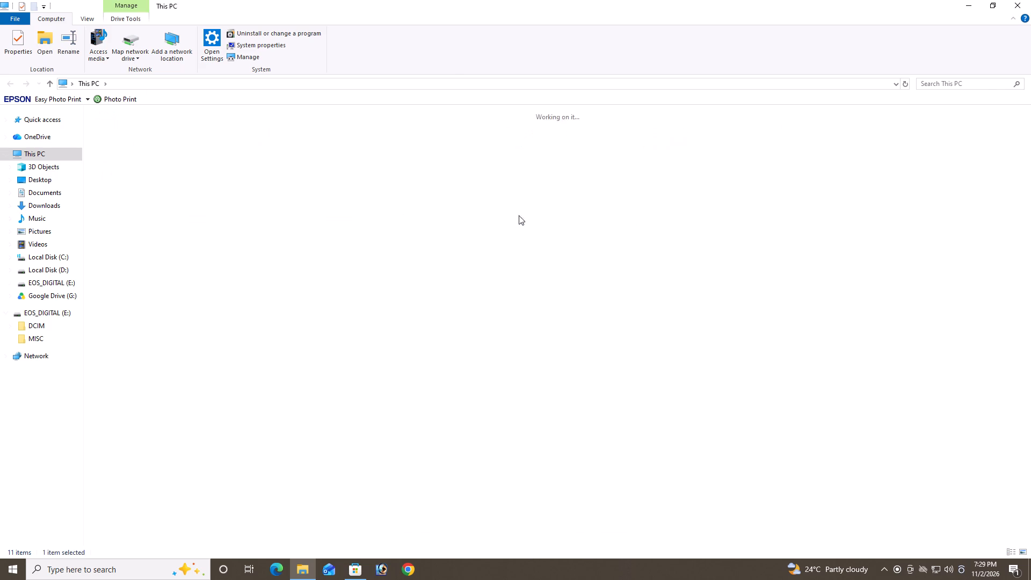
left_click(192, 151)
double_click(192, 151)
double_click(164, 128)
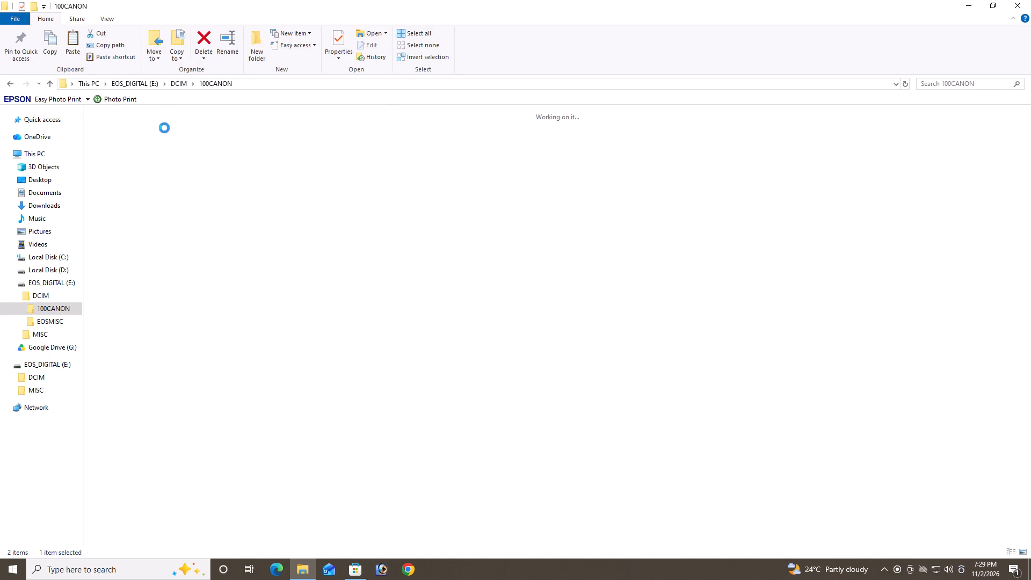
left_click(177, 163)
left_click_drag(1030, 206, 1030, 514)
left_click(326, 483, "shift")
right_click(323, 480)
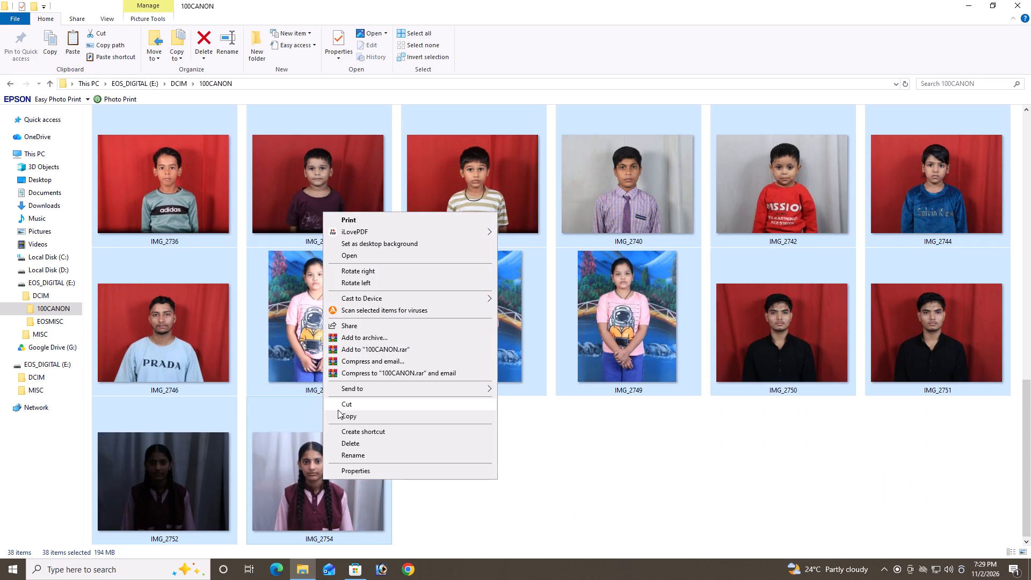
left_click(338, 410)
Create a folder named 02.11.2026 inside 2026\NOVEMBER on Local Disk (D:).
left_click(52, 86)
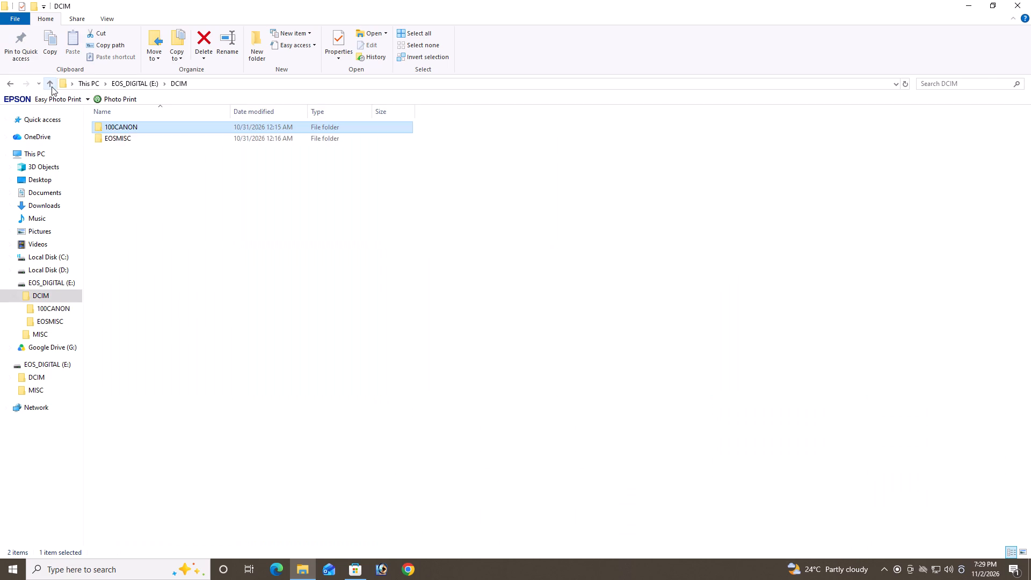
left_click(52, 86)
left_click(52, 86)
double_click(324, 216)
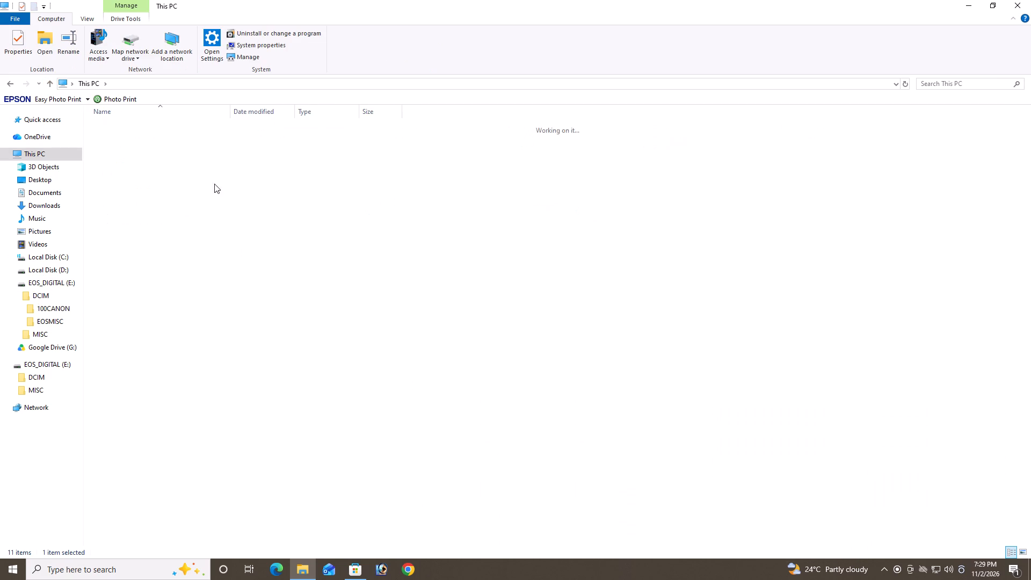
double_click(130, 130)
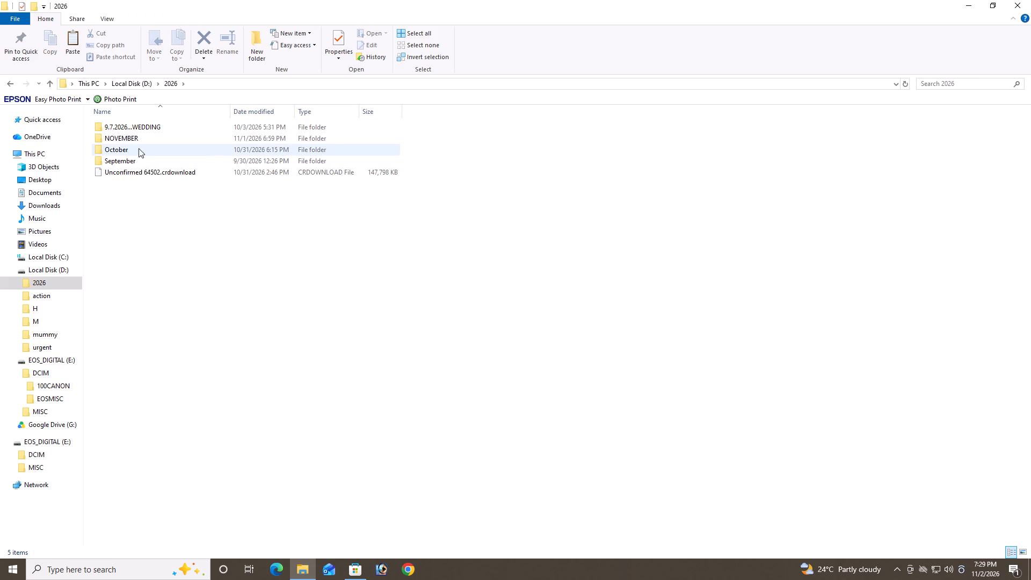
double_click(149, 140)
right_click(185, 169)
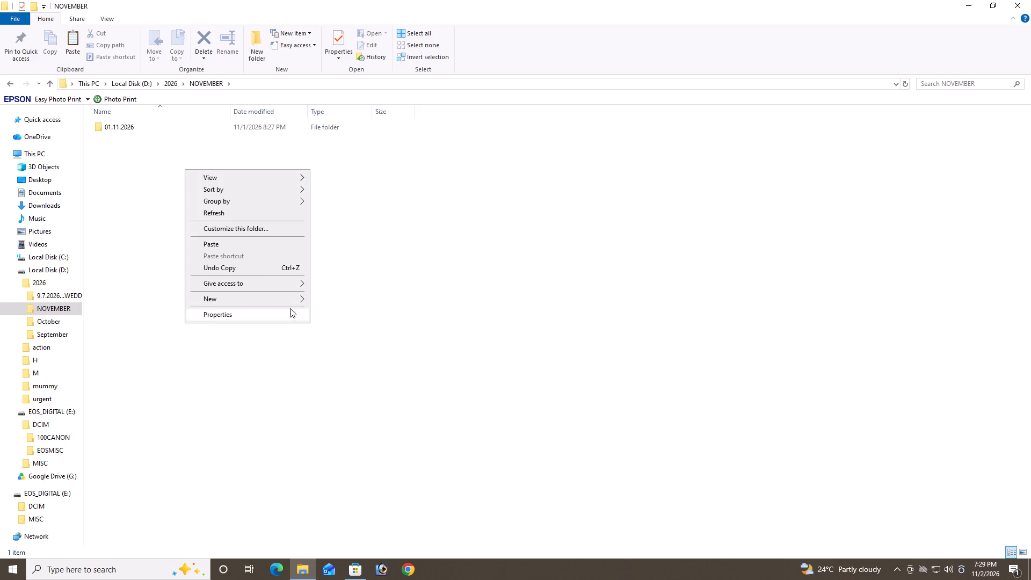
left_click(326, 298)
type("02.11.2026")
key("Return")
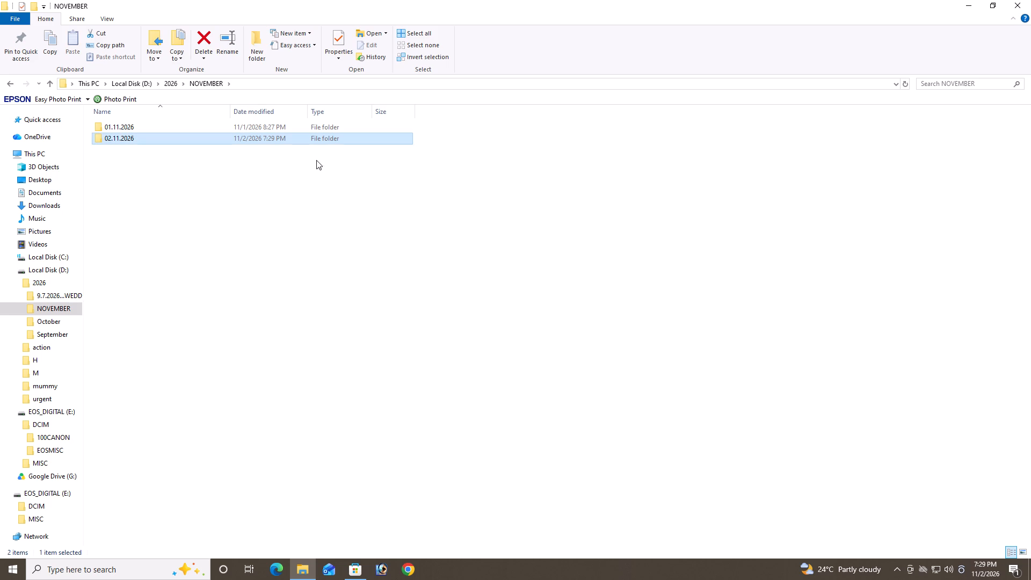
Paste the cut camera photos into the new 02.11.2026 folder.
left_click(320, 133)
double_click(320, 136)
right_click(354, 221)
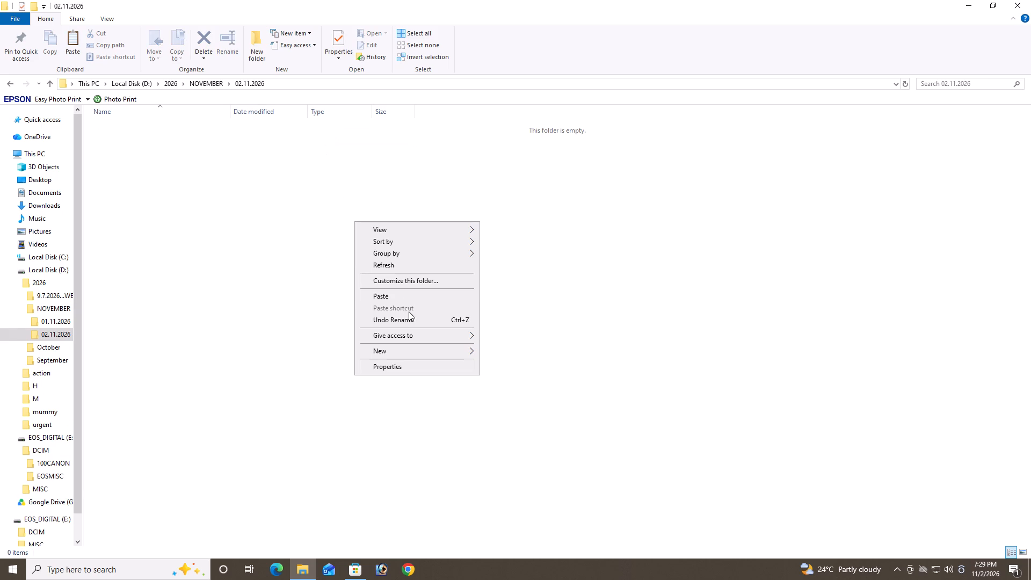
left_click(416, 300)
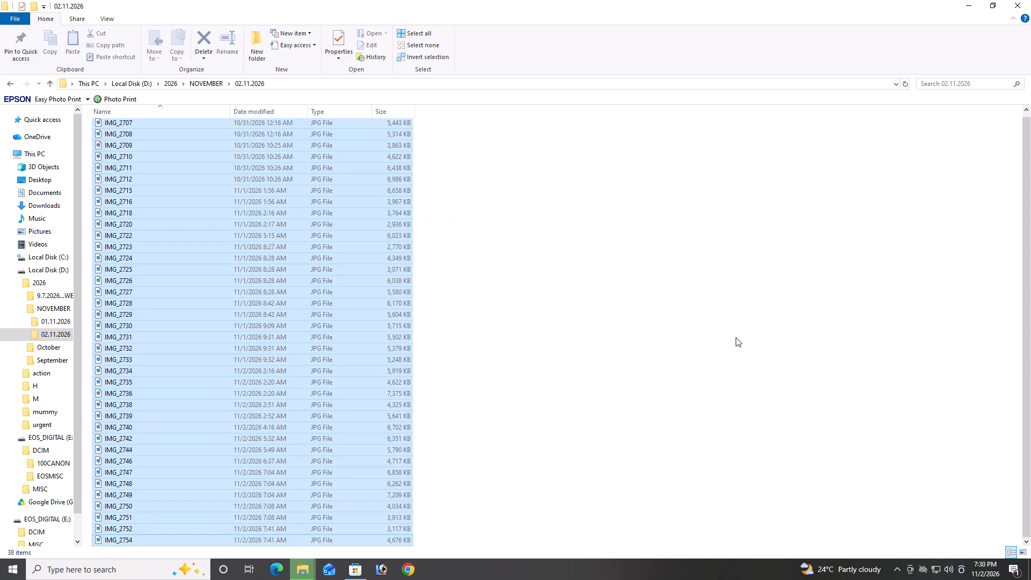
Display the files in the 02.11.2026 folder as extra large icons.
left_click(662, 321)
right_click(629, 274)
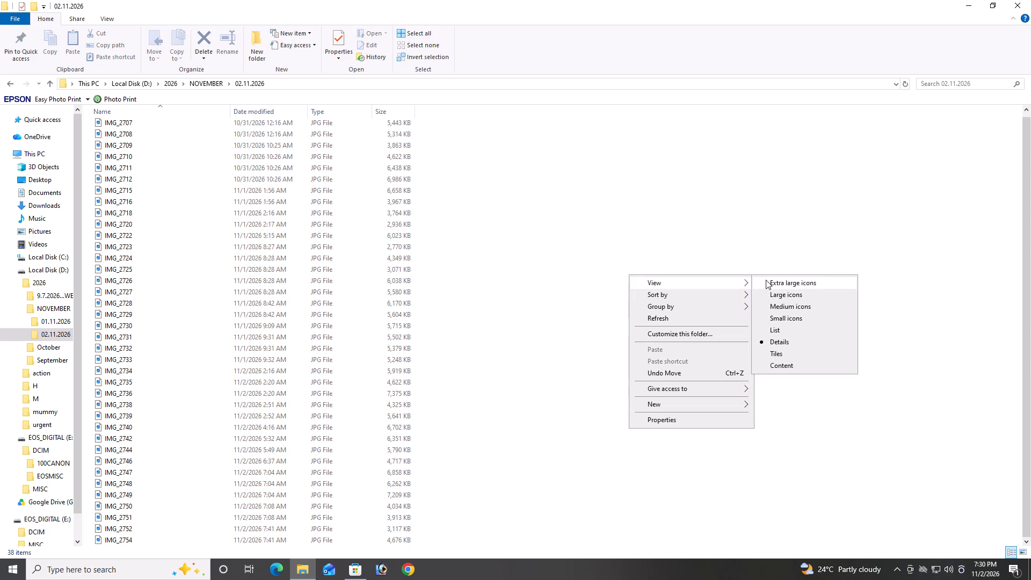
left_click(766, 280)
Look through the photo thumbnails in the 02.11.2026 folder to decide which portraits to edit.
left_click_drag(1030, 174, 1030, 449)
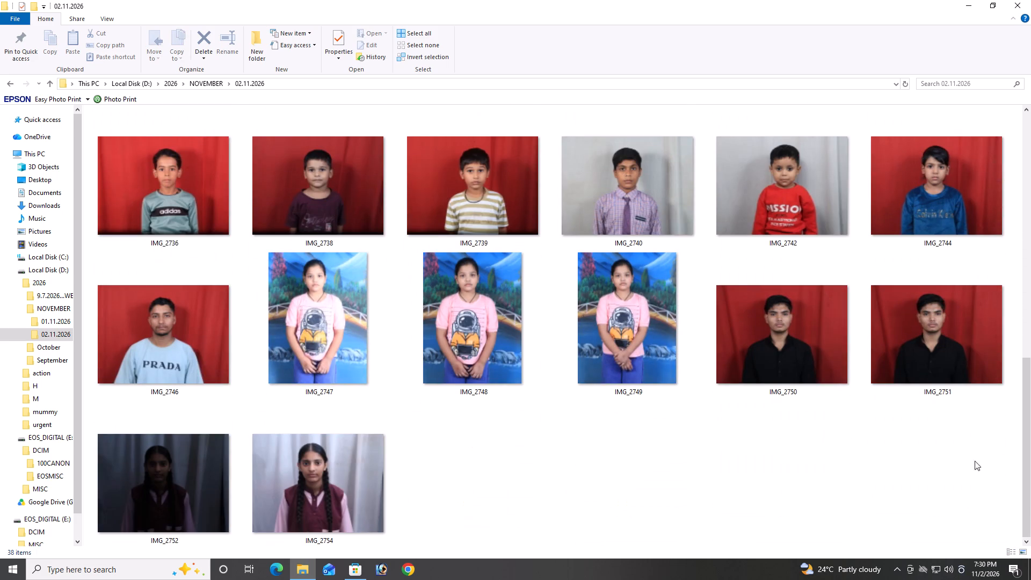
left_click(743, 492)
left_click_drag(1029, 397, 1016, 141)
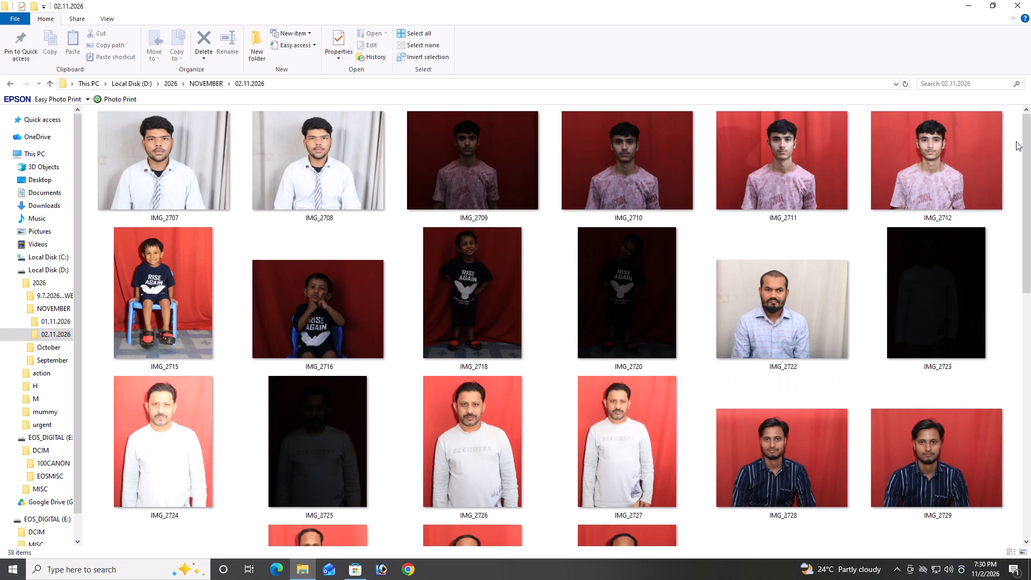
left_click_drag(1030, 140, 1030, 210)
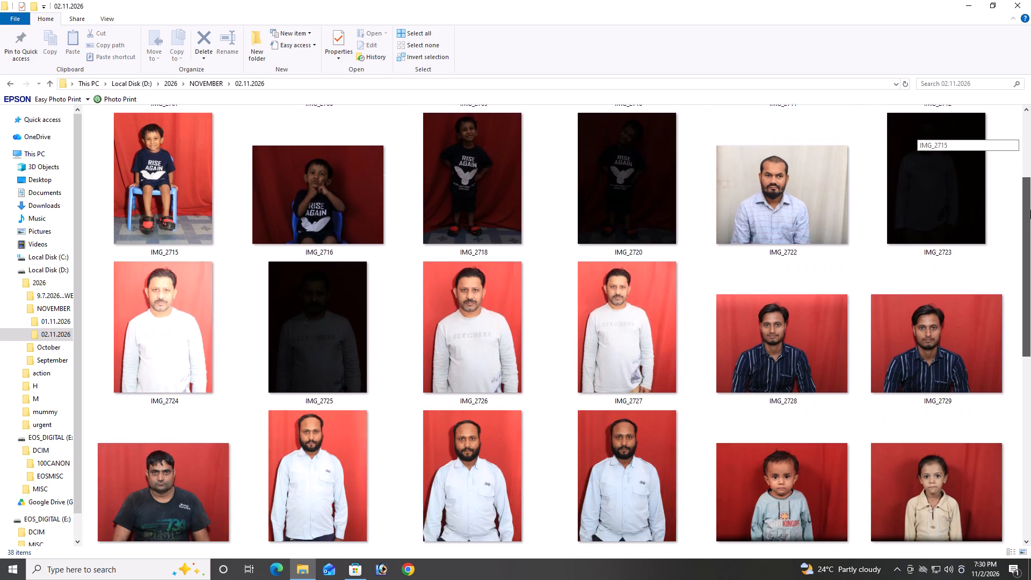
left_click_drag(1030, 210, 1029, 359)
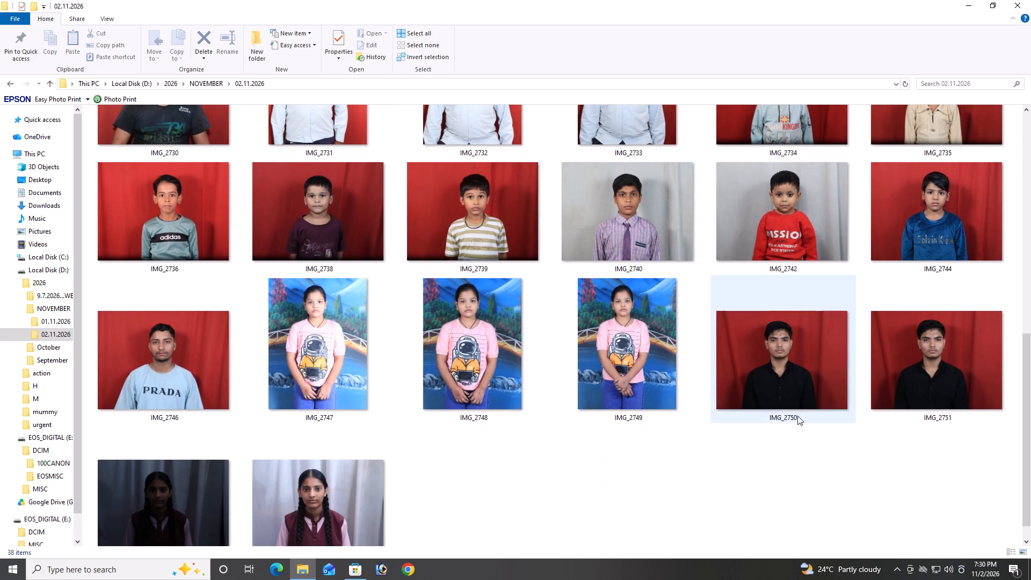
left_click(675, 468)
right_click(671, 468)
left_click(634, 451)
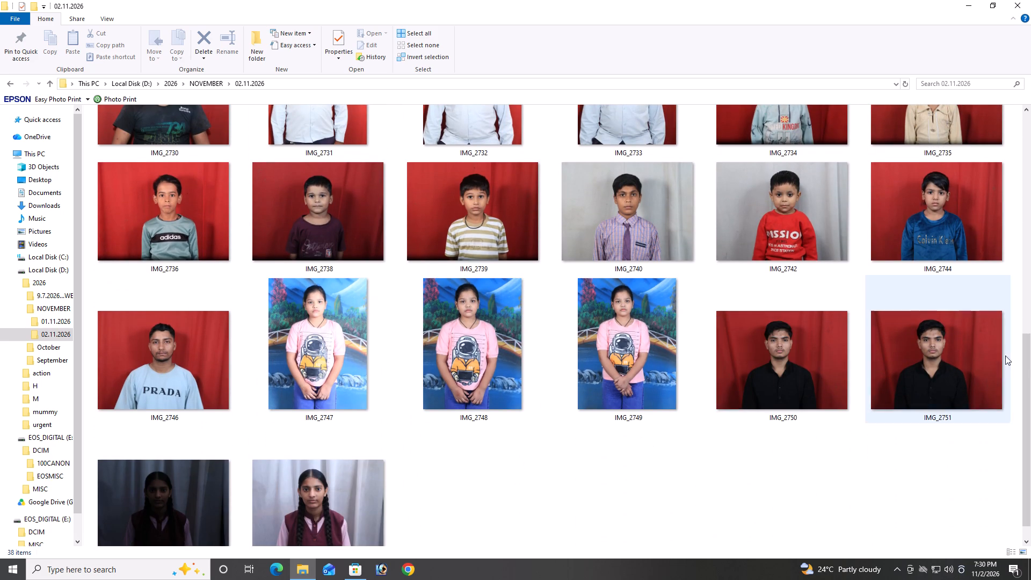
left_click_drag(1030, 384, 1030, 315)
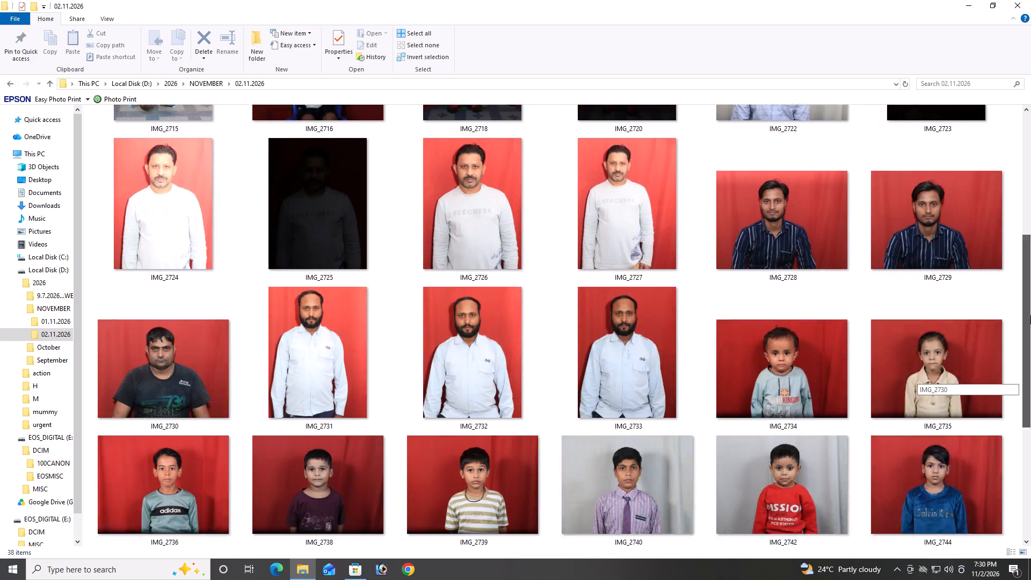
left_click_drag(1030, 315, 1029, 424)
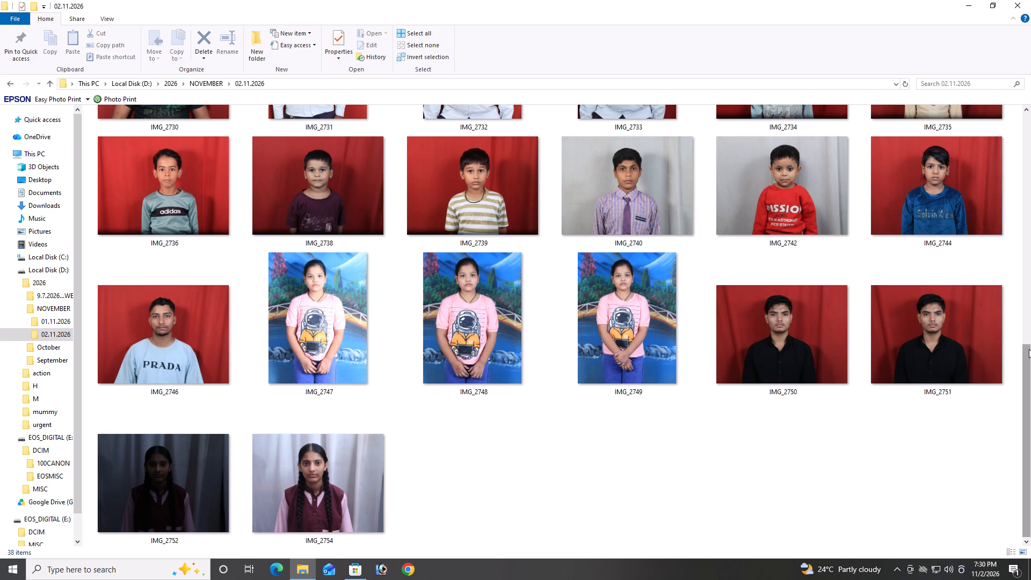
left_click(679, 487)
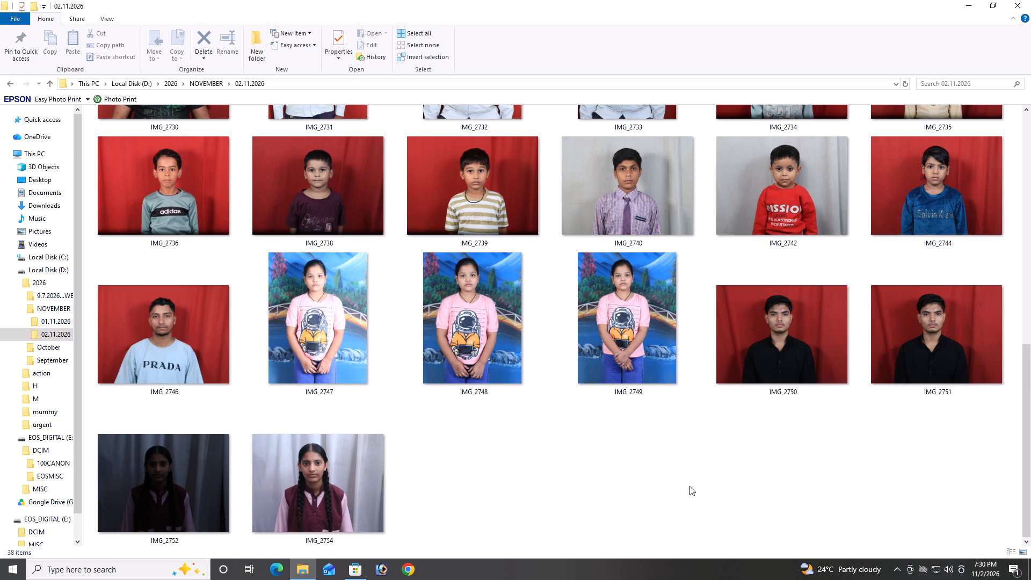
Select IMG_2738, IMG_2739, IMG_2740, IMG_2742 and IMG_2744 and open them together in Adobe Photoshop.
left_click(648, 197, "ctrl")
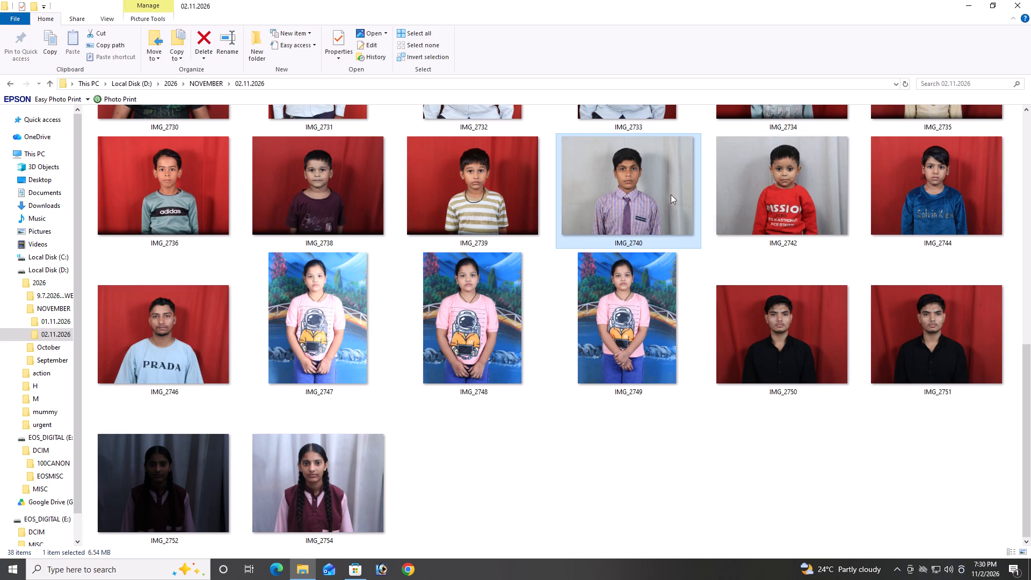
left_click(905, 187, "ctrl")
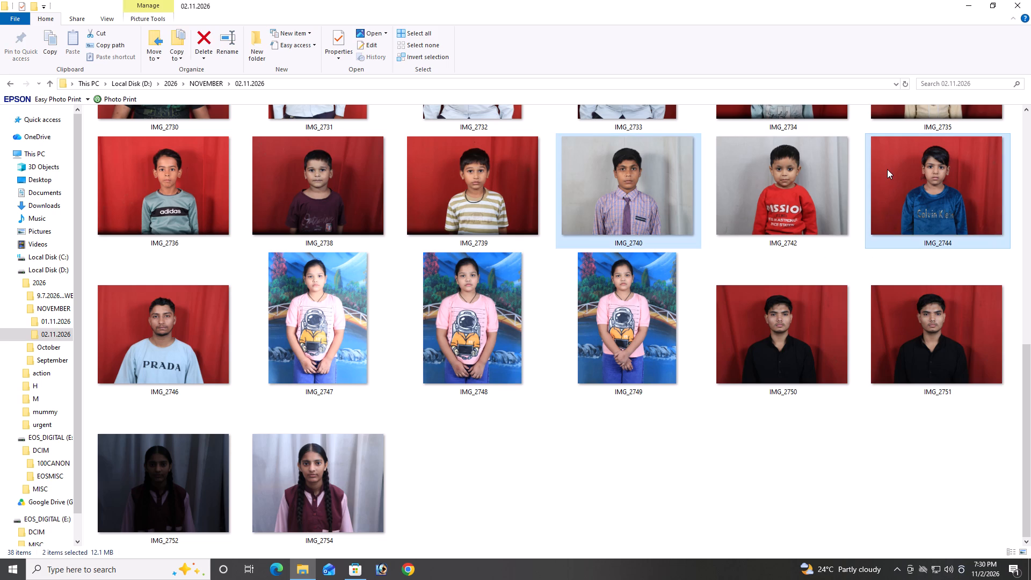
left_click(810, 211, "ctrl")
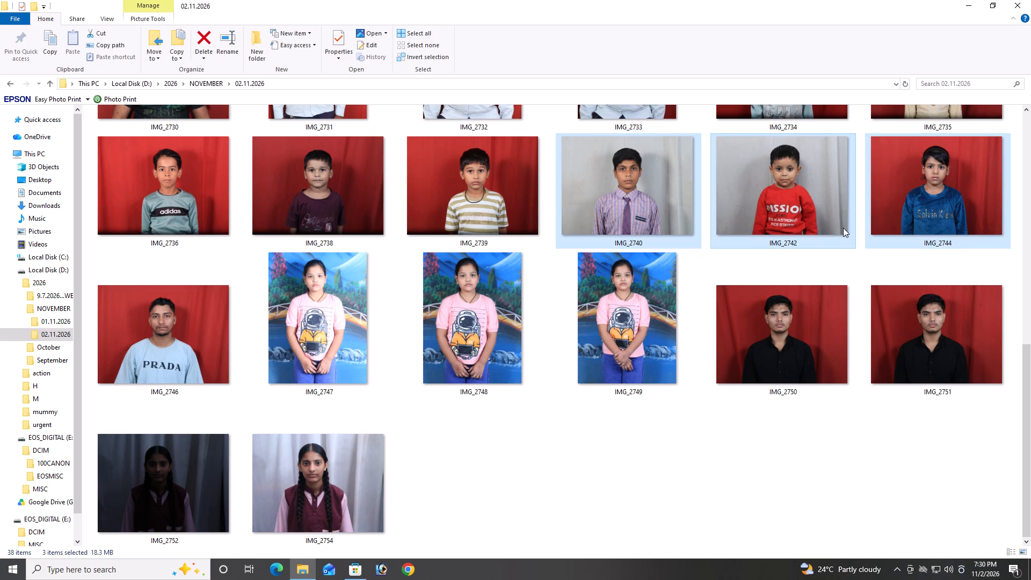
left_click(314, 207, "ctrl")
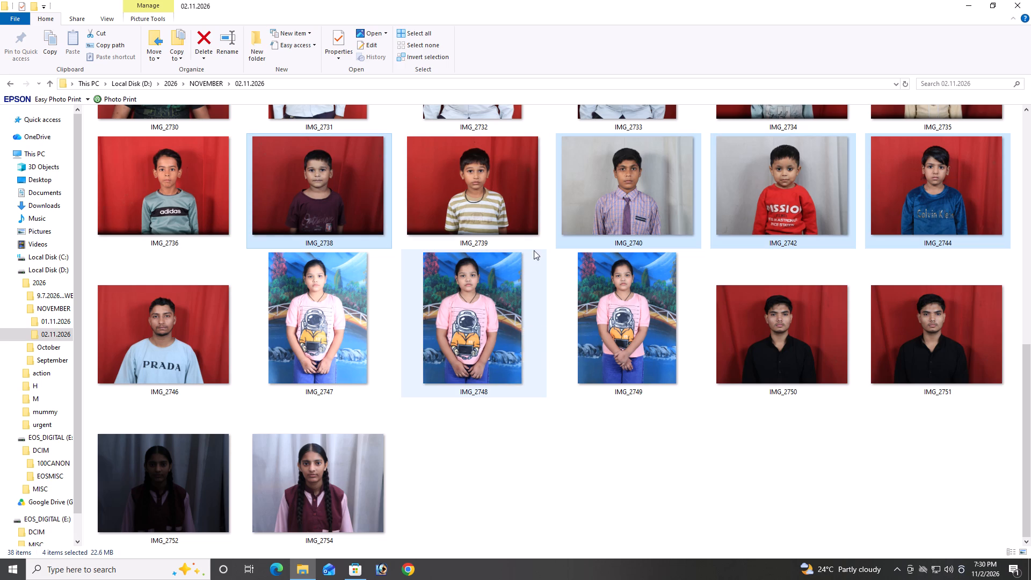
left_click(505, 219, "ctrl")
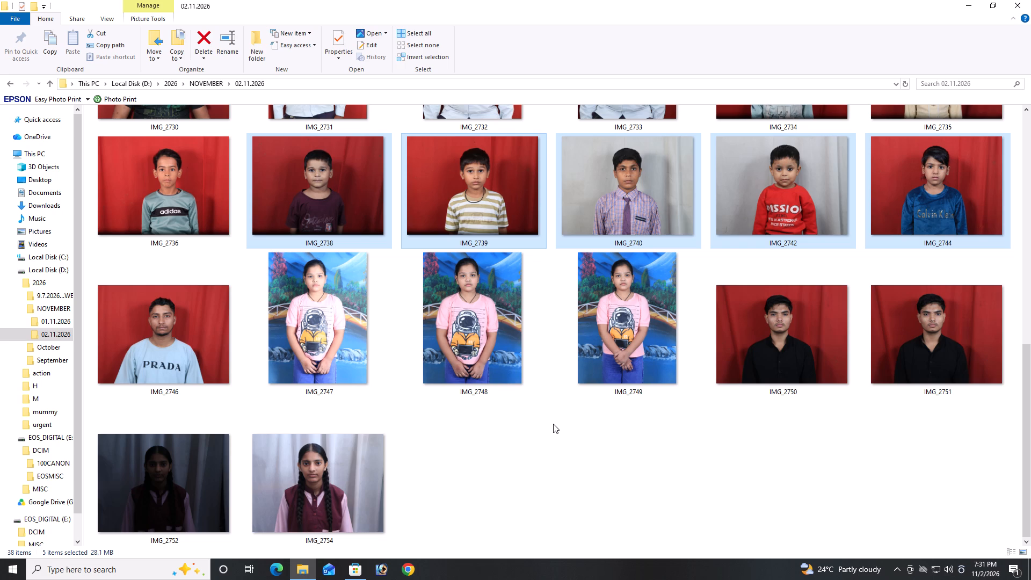
left_click(385, 568)
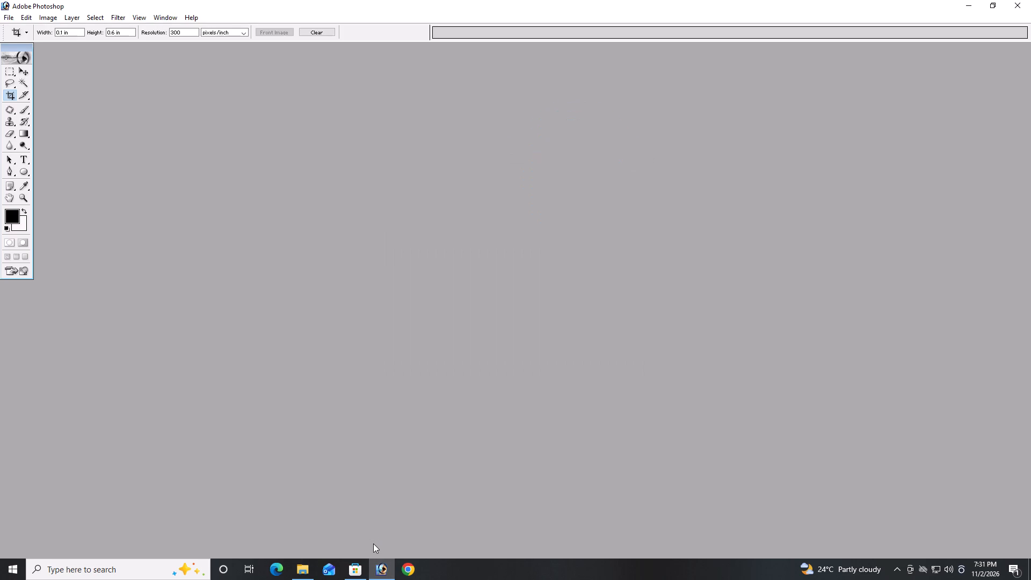
left_click(970, 0)
left_click_drag(575, 182, 380, 571)
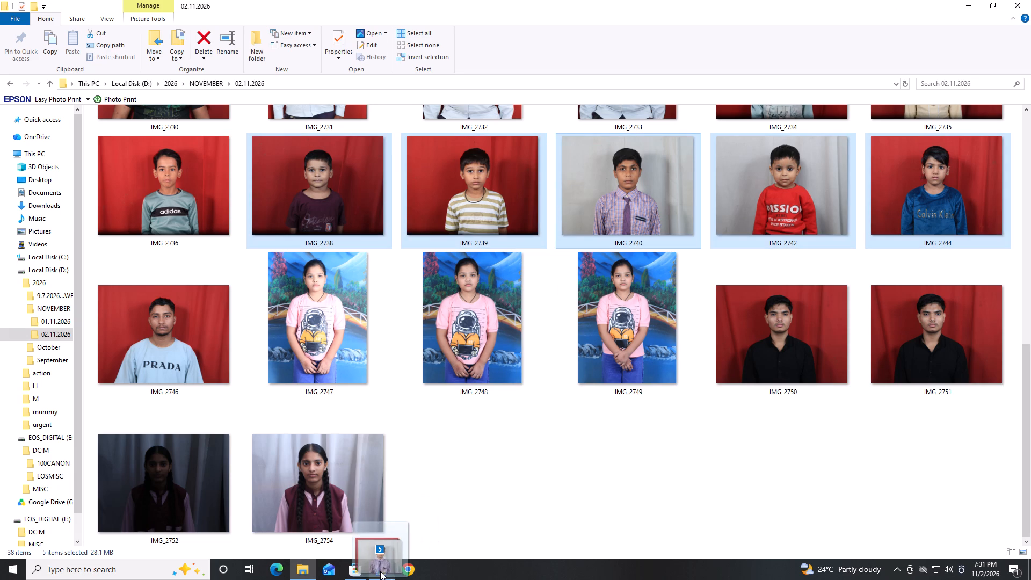
left_click_drag(380, 571, 398, 257)
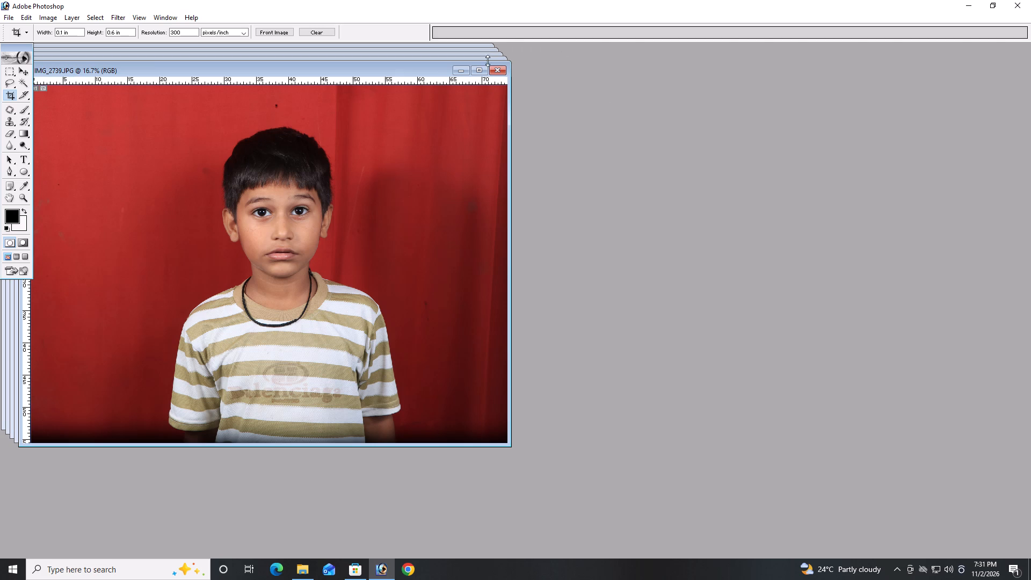
Maximize the IMG_2739 image window and set the background colour to red E81A1A.
left_click(477, 71)
left_click(25, 225)
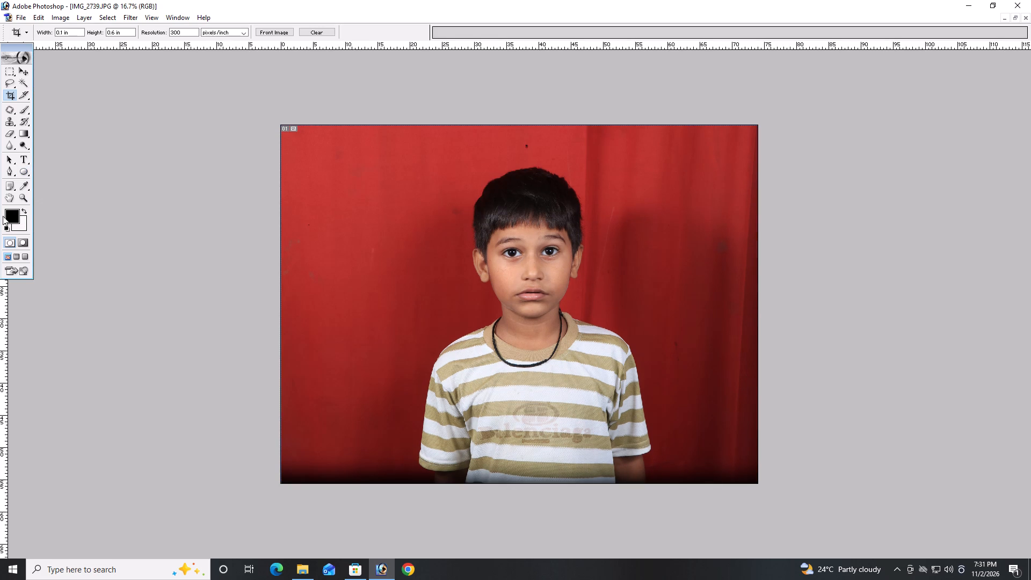
left_click_drag(22, 226, 30, 227)
left_click(512, 233)
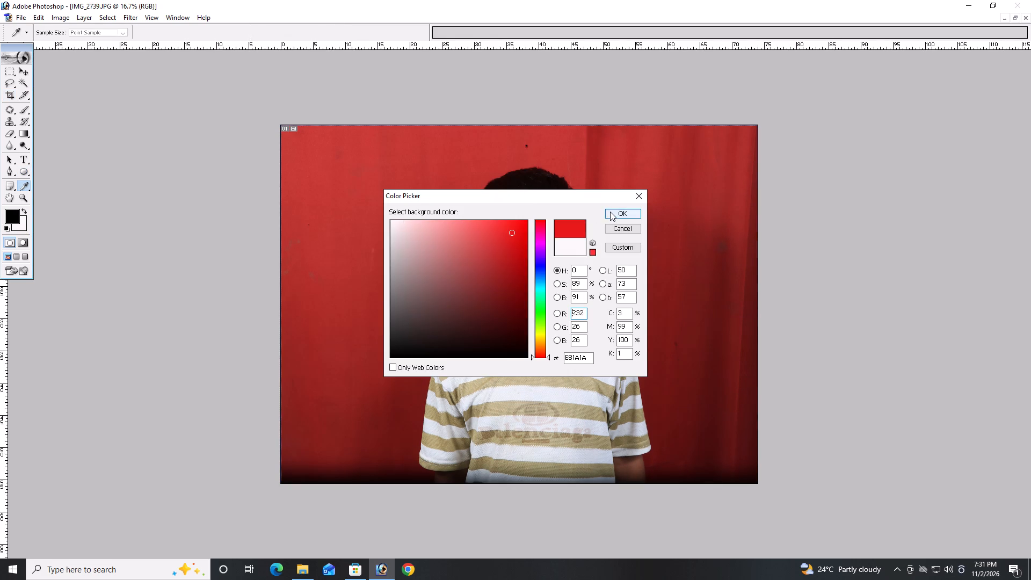
left_click(610, 212)
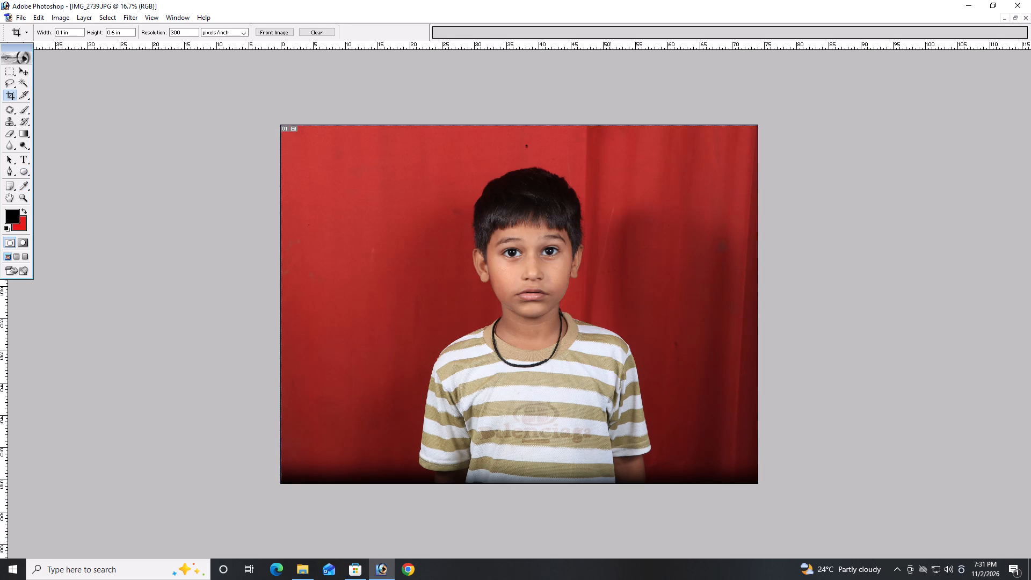
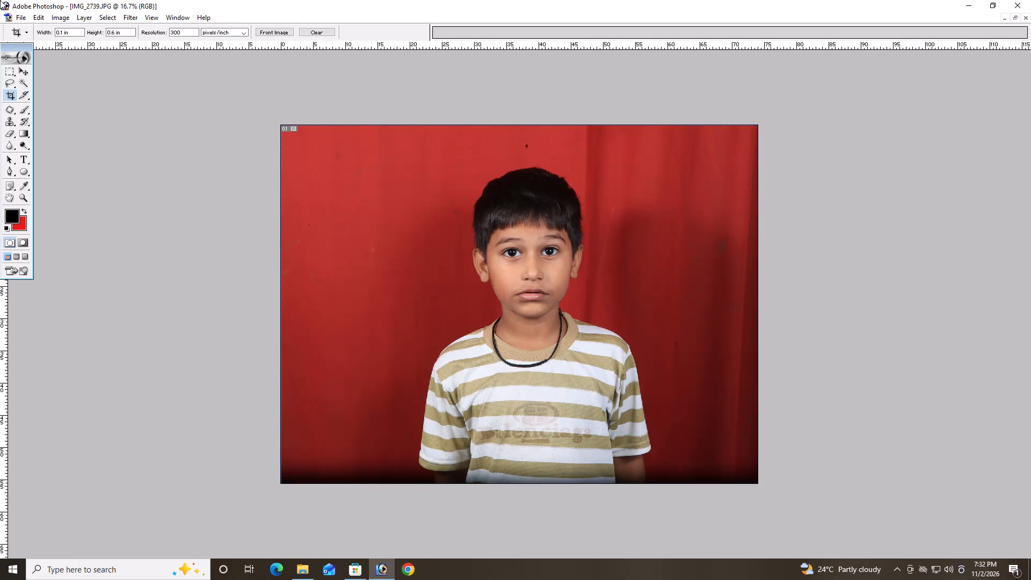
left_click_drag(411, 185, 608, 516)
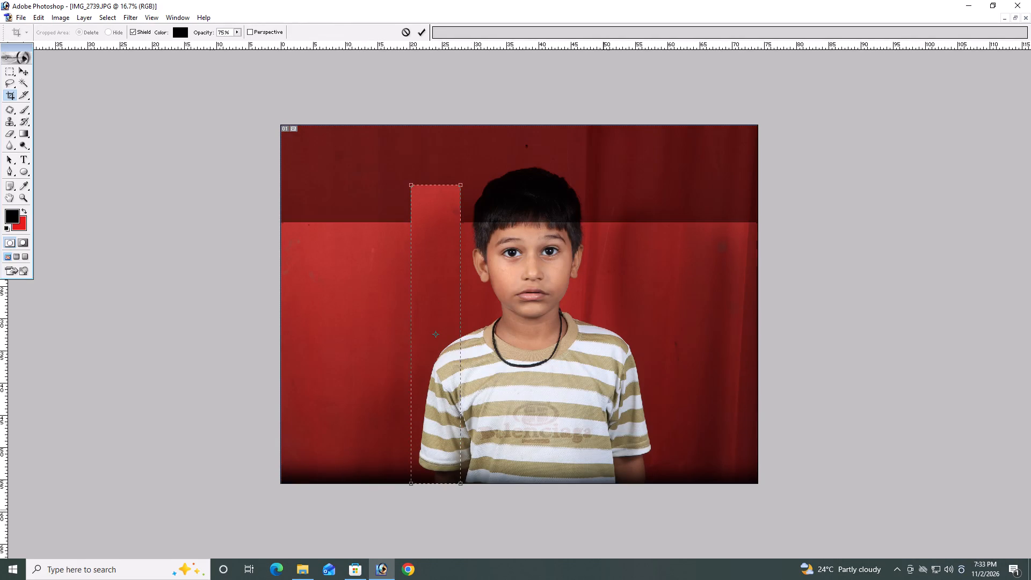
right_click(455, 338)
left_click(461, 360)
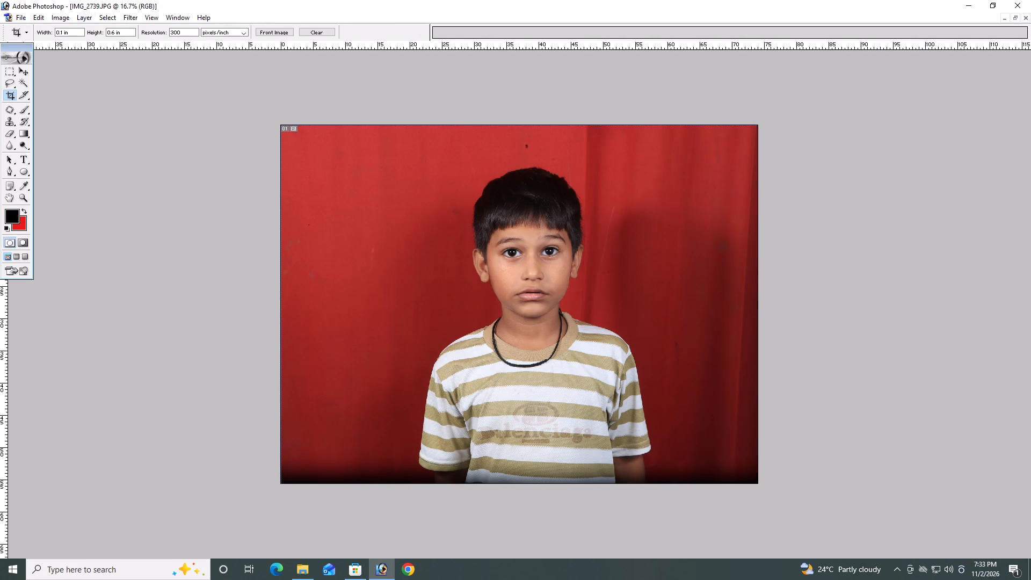
Set the crop size to 1.3 in wide and 1.7 in high.
left_click(127, 33)
key("BackSpace")
key("BackSpace")
key("BackSpace")
key("BackSpace")
key("BackSpace")
key("BackSpace")
key("BackSpace")
key("BackSpace")
key("BackSpace")
key("BackSpace")
key("BackSpace")
key("BackSpace")
key("BackSpace")
key("BackSpace")
key("BackSpace")
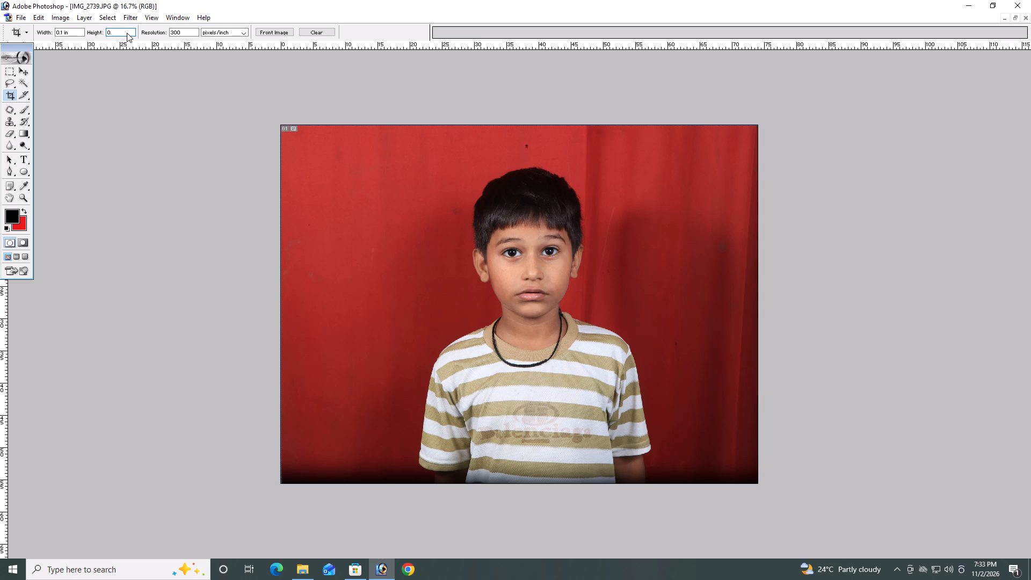
type("1.7")
key("Return")
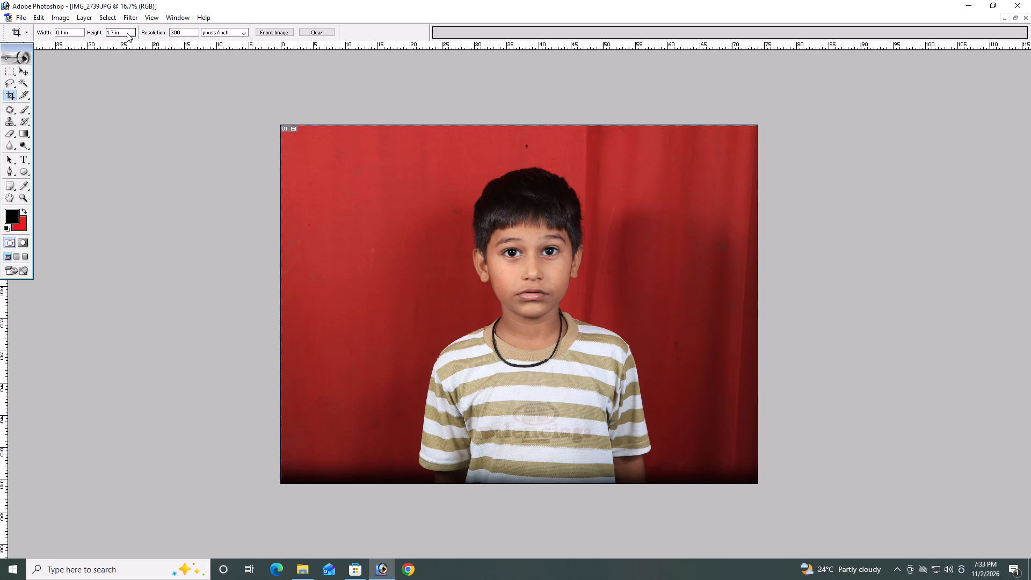
left_click(75, 31)
key("BackSpace")
key("BackSpace")
key("BackSpace")
key("BackSpace")
key("BackSpace")
key("BackSpace")
key("BackSpace")
key("BackSpace")
key("BackSpace")
key("BackSpace")
key("BackSpace")
key("BackSpace")
key("BackSpace")
key("BackSpace")
key("BackSpace")
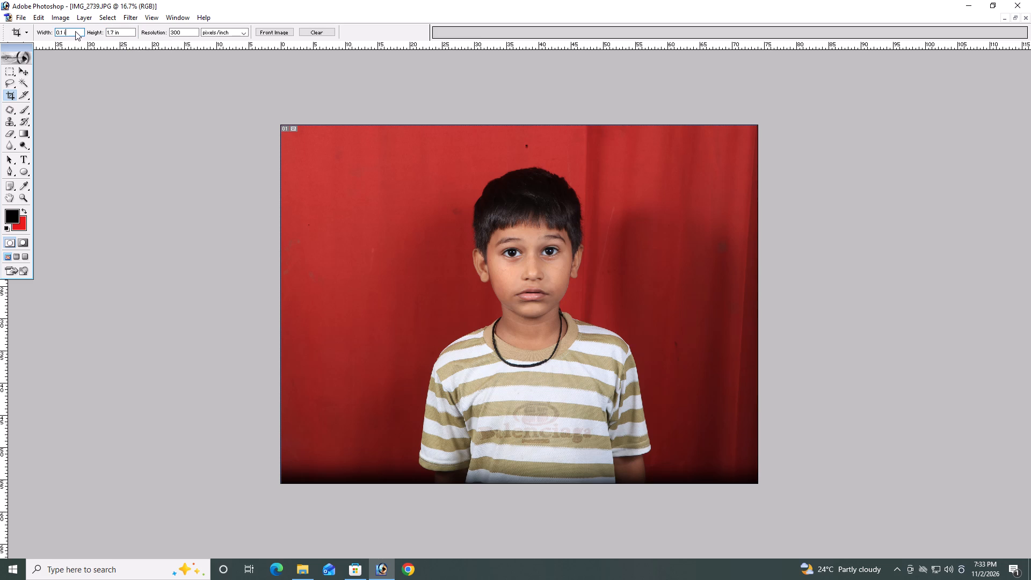
type("1.3")
key("Return")
Crop IMG_2739 to the boy's head and shoulders, centring him in the frame with some backdrop above his hair.
left_click_drag(308, 146, 681, 498)
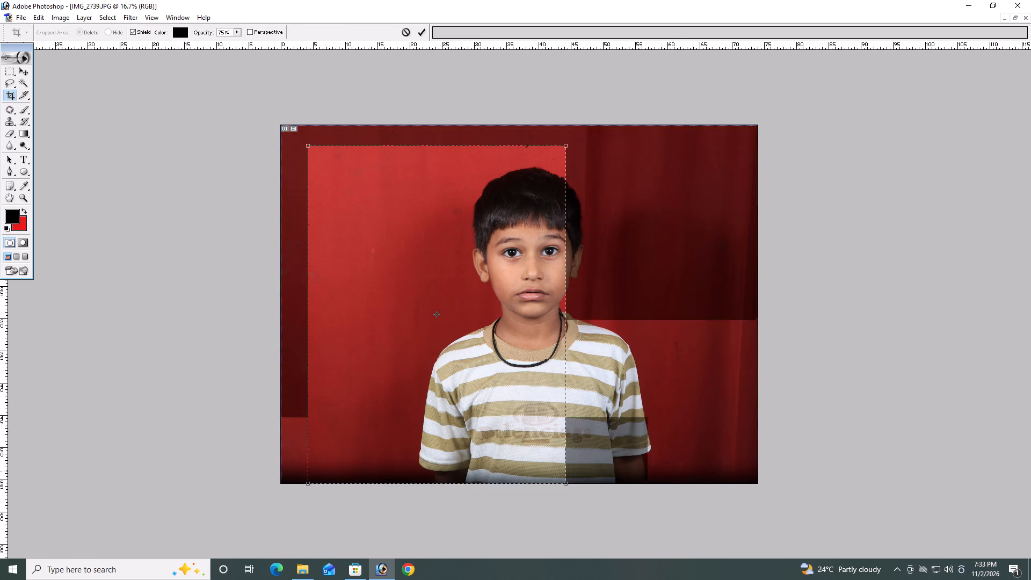
left_click_drag(406, 409, 492, 409)
left_click_drag(654, 484, 626, 450)
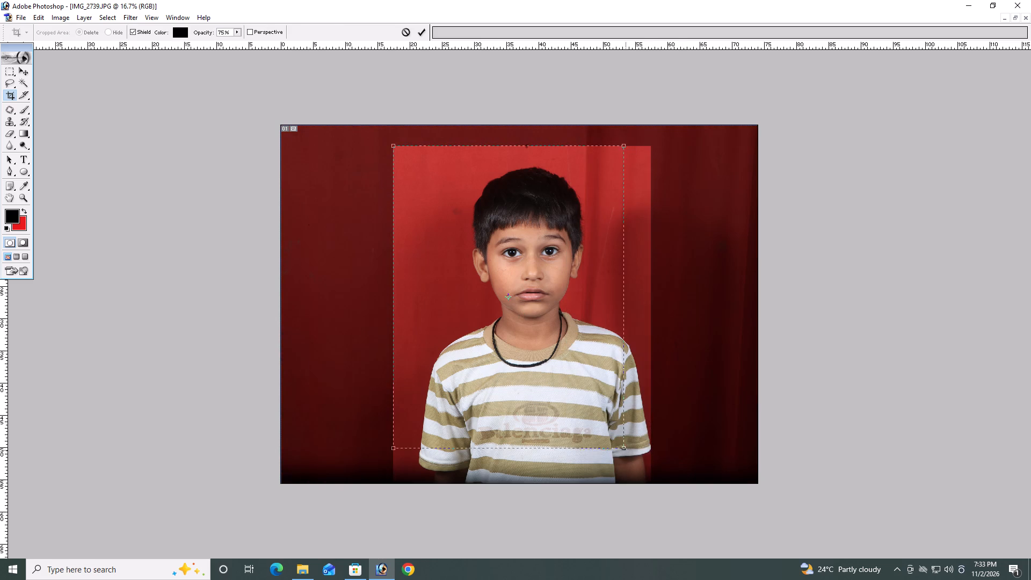
left_click_drag(626, 450, 609, 427)
left_click_drag(539, 402, 569, 408)
key("Right")
key("Right")
key("Right")
key("Right")
key("Right")
key("Right")
key("Right")
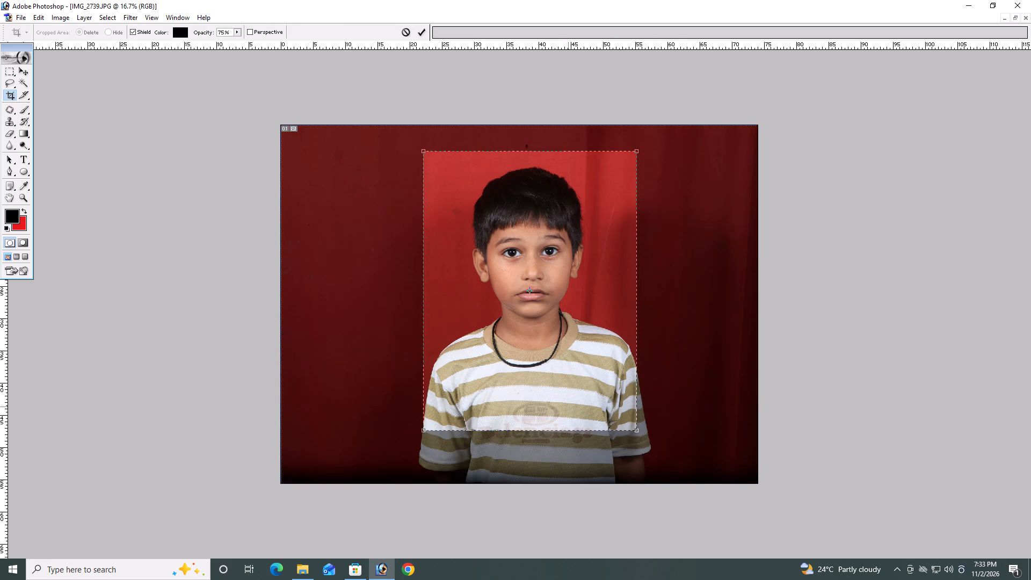
key("Return")
Brighten the cropped portrait by reapplying the last used Levels settings.
key("ctrl+plus")
key("ctrl+plus")
key("ctrl+plus")
key("ctrl+plus")
key("ctrl+plus")
key("ctrl+plus")
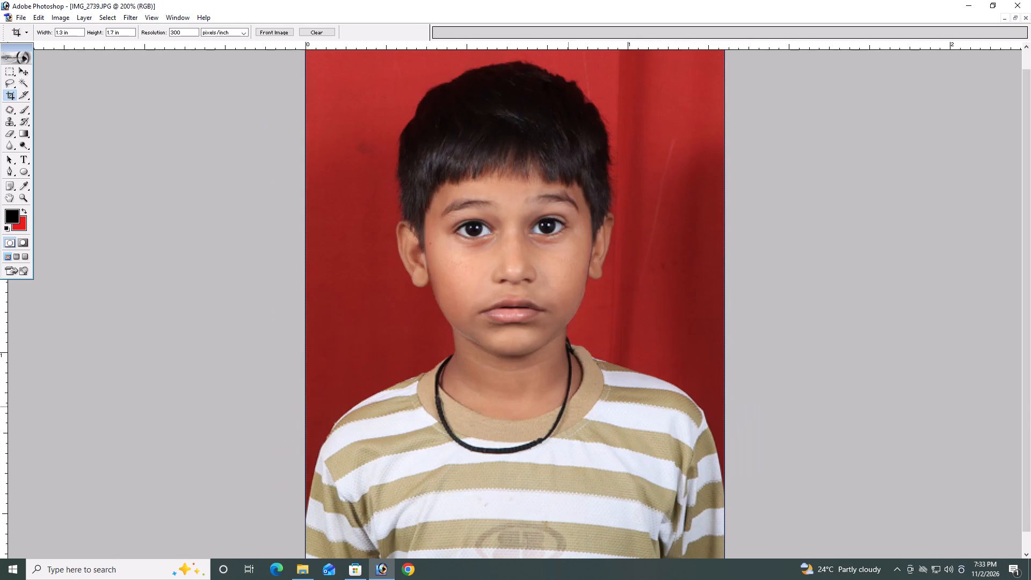
key("ctrl+alt+l")
key("Return")
Select the whole backdrop around the boy with the Magic Wand, feather it 2 pixels, fill it with the red background colour and deselect.
key("space")
key("space")
key("space")
key("space")
key("space")
left_click_drag(505, 251, 487, 329)
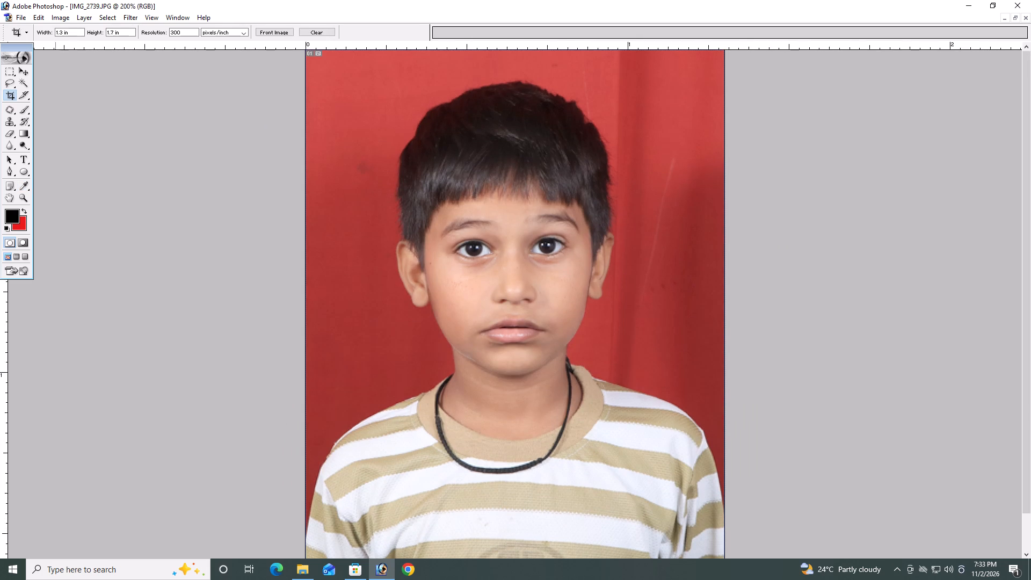
left_click(24, 78)
left_click_drag(397, 289, 398, 296, "shift")
left_click_drag(371, 274, 371, 143, "shift")
left_click(371, 135, "shift")
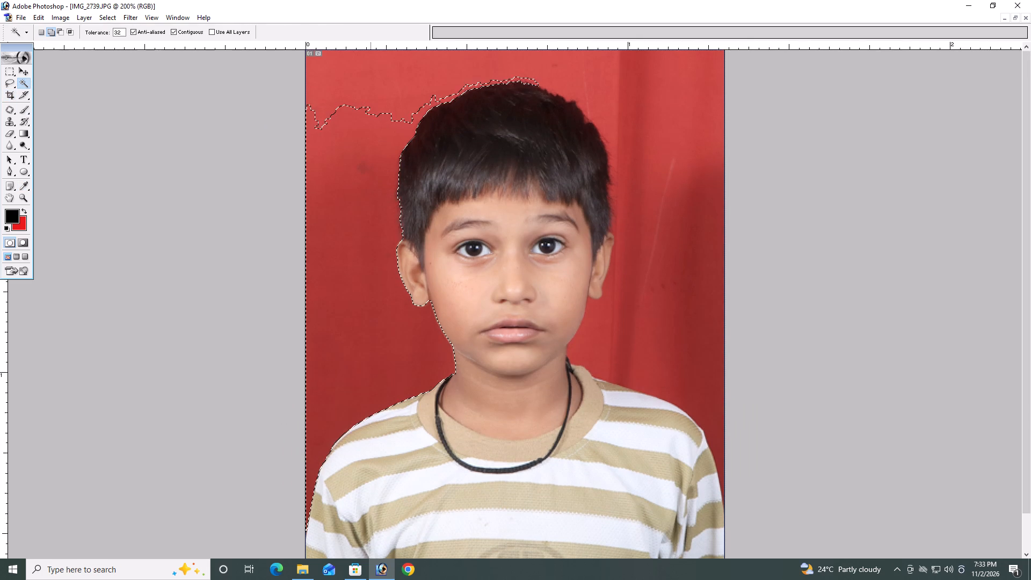
left_click(371, 125, "shift")
left_click(372, 115, "shift")
left_click(639, 344, "shift")
left_click_drag(641, 346, 646, 351, "shift")
left_click_drag(651, 351, 664, 363, "shift")
left_click_drag(684, 366, 692, 375, "shift")
left_click(695, 378, "shift")
left_click_drag(700, 390, 703, 403, "shift")
left_click(690, 328, "shift")
key("ctrl+alt+d")
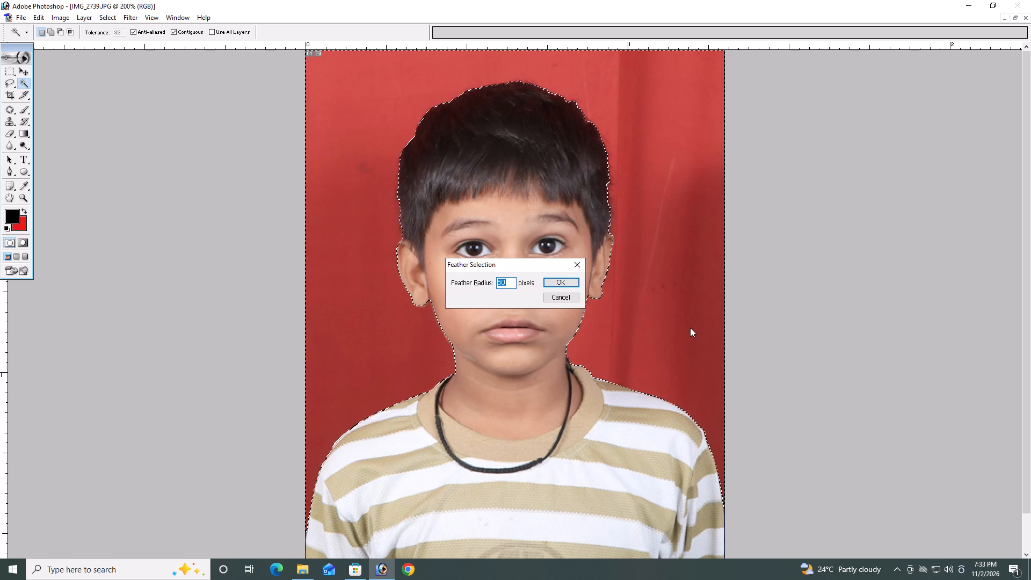
key("2")
key("Return")
key("ctrl+Delete")
key("ctrl+d")
Select the entire portrait, add a black centred stroke at 100% opacity around its edge, and deselect.
key("ctrl+minus")
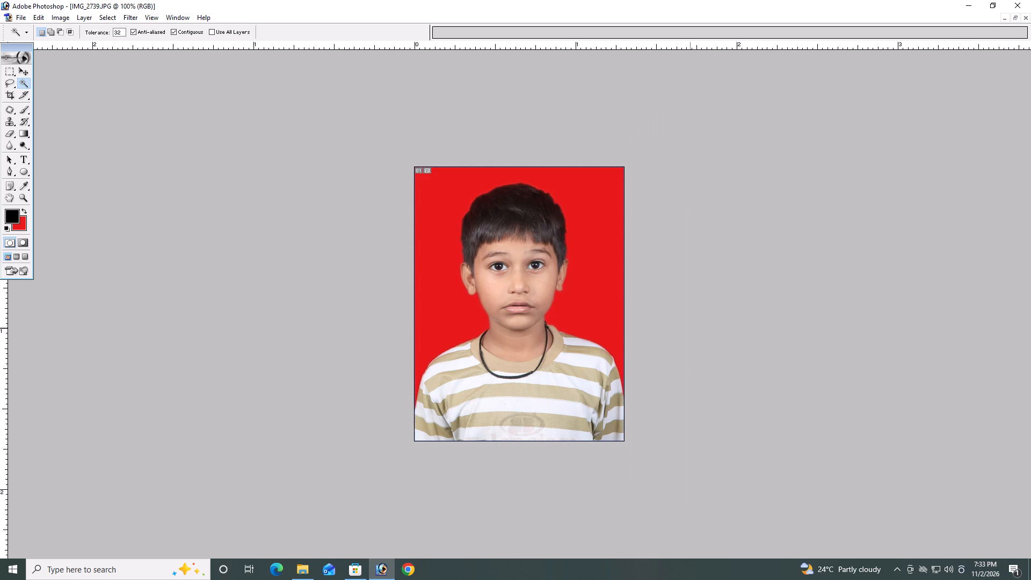
key("ctrl+shift+a")
key("alt+e")
key("alt+s")
key("ctrl+Return")
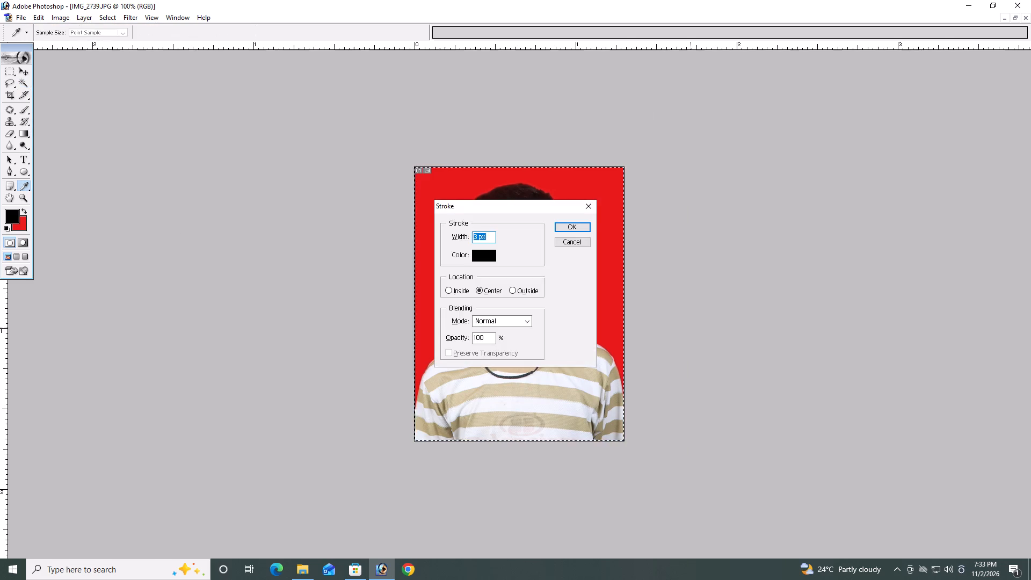
key("ctrl+d")
Run the recorded action that lays out six rotated copies of the portrait on a new sheet, and maximize that sheet.
key("F9")
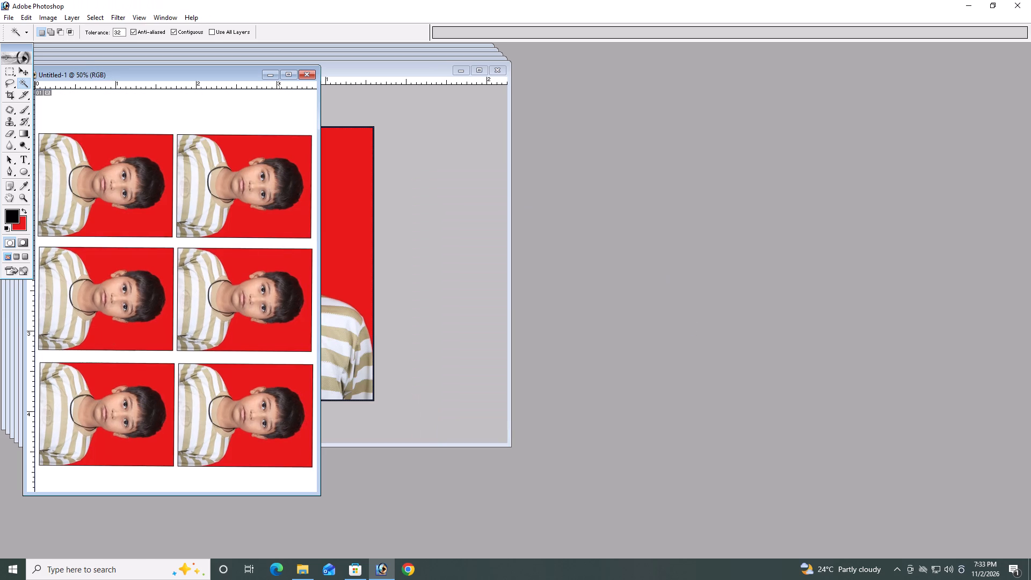
left_click(290, 72)
Brighten the photo sheet with Levels, using a midtone input of 1.22 and a white input of 249.
key("ctrl+plus")
key("ctrl+plus")
key("ctrl+plus")
key("ctrl+alt+l")
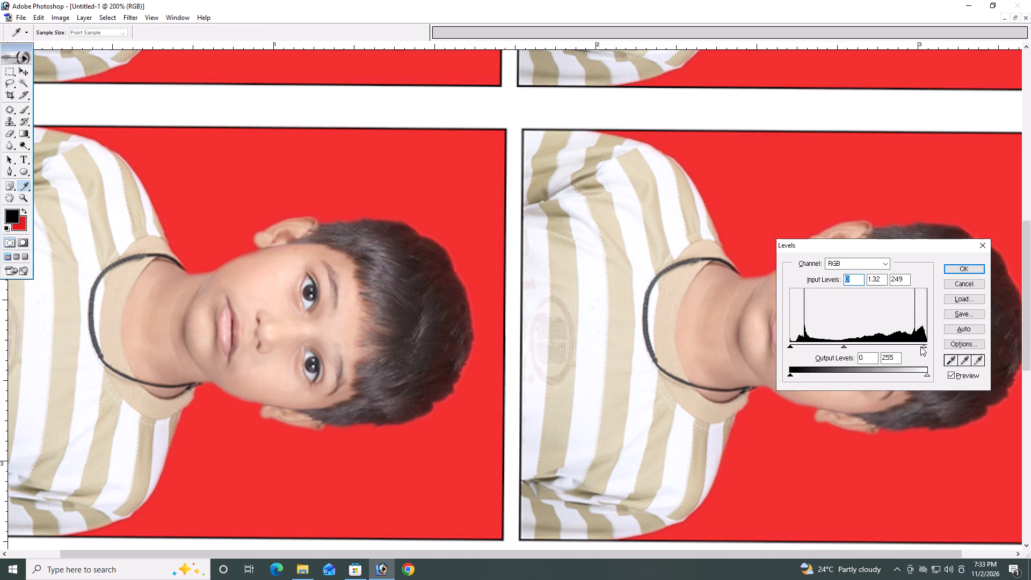
left_click(847, 345)
left_click(954, 271)
Apply Curves to the photo sheet with the last used RGB curve.
key("ctrl+minus")
key("ctrl+alt+m")
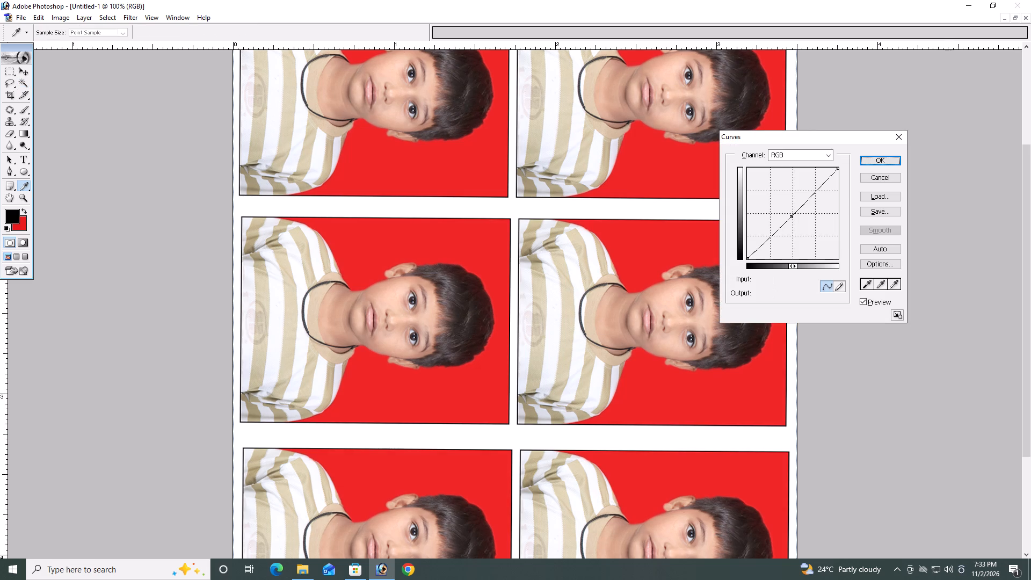
left_click(893, 163)
Apply Levels to the sheet once more with a midtone input of 1.22 and a white input of 249.
key("ctrl+alt+l")
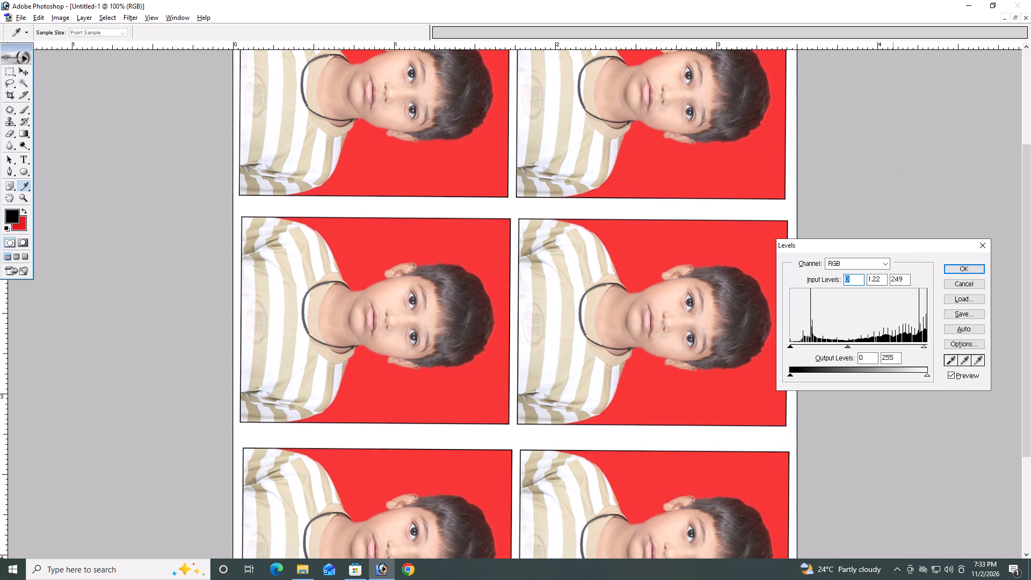
key("ctrl+Return")
Adjust the sheet's Color Balance slightly towards cyan, with blue at +12 in the highlights and +6 in the midtones.
key("ctrl+b")
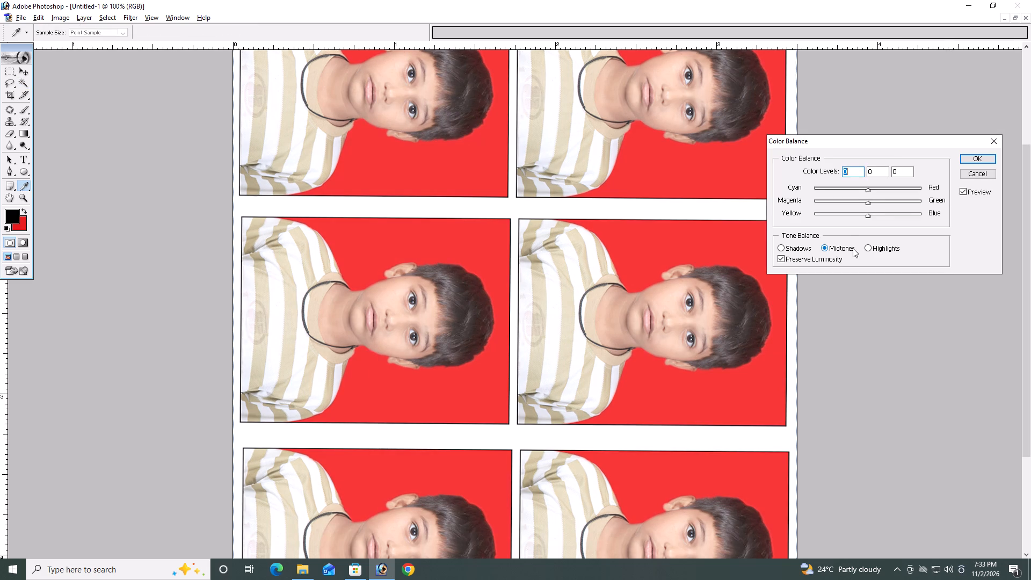
left_click(868, 245)
left_click(873, 213)
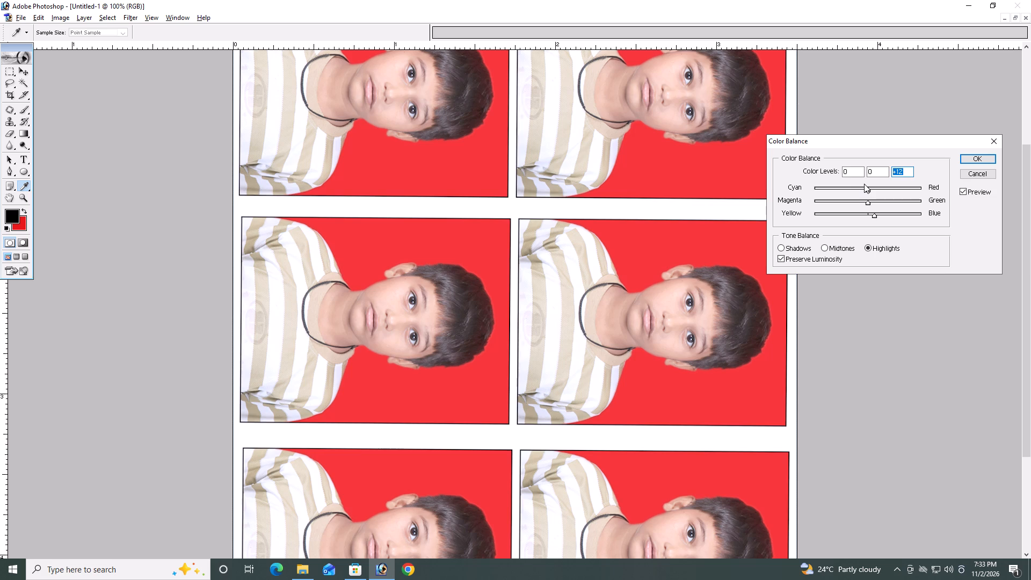
left_click(865, 190)
left_click(846, 249)
left_click(870, 218)
left_click(865, 191)
left_click(977, 158)
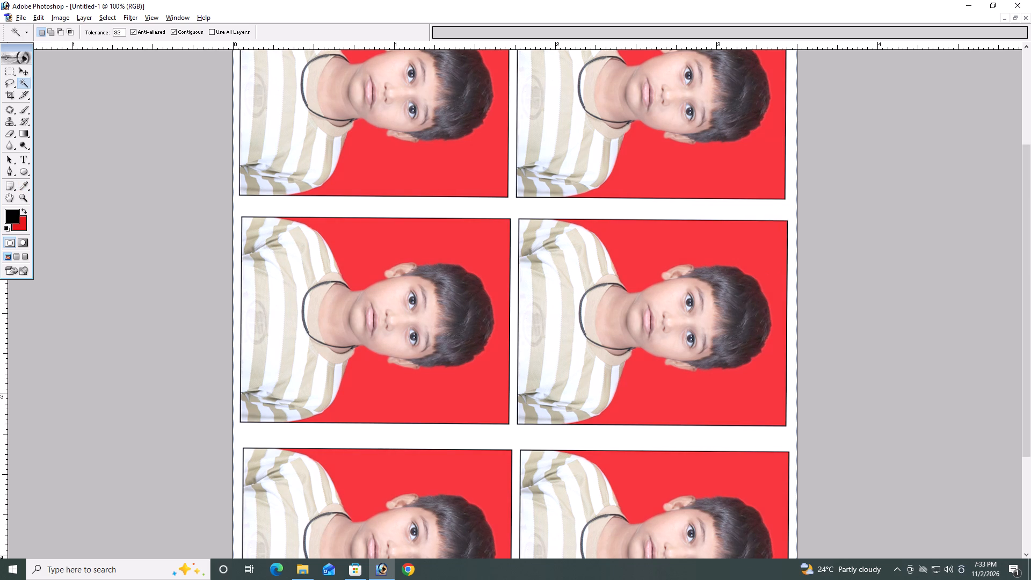
Apply another midtone Color Balance to the sheet with red at +6 and the yellow-blue level at -6.
key("ctrl+b")
left_click_drag(862, 215, 865, 220)
left_click(871, 189)
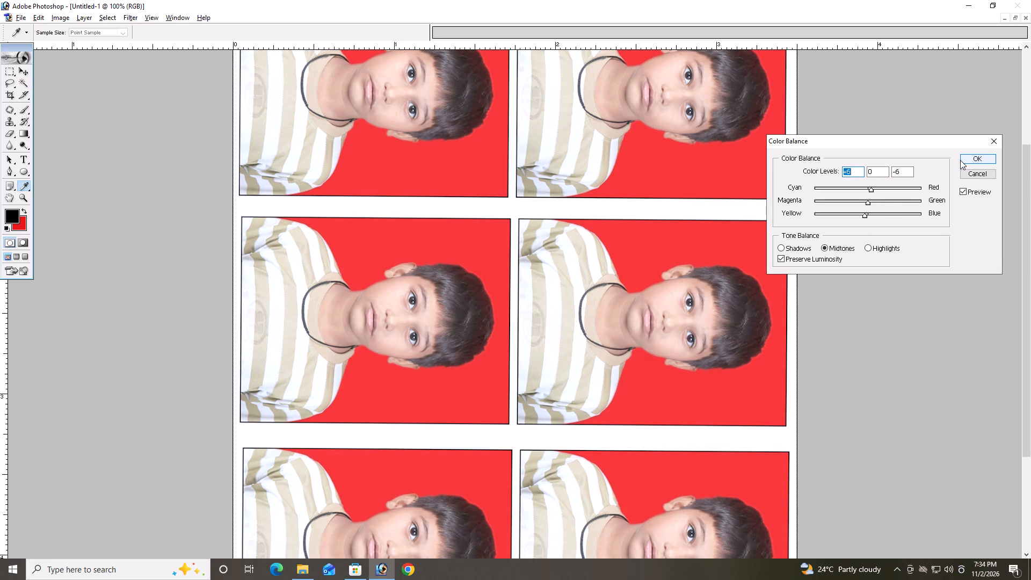
left_click(960, 160)
Start saving the sheet as a JPEG copy and create a folder named PC in drive D's 02.11.2026 camera photo folder.
key("ctrl+alt+s")
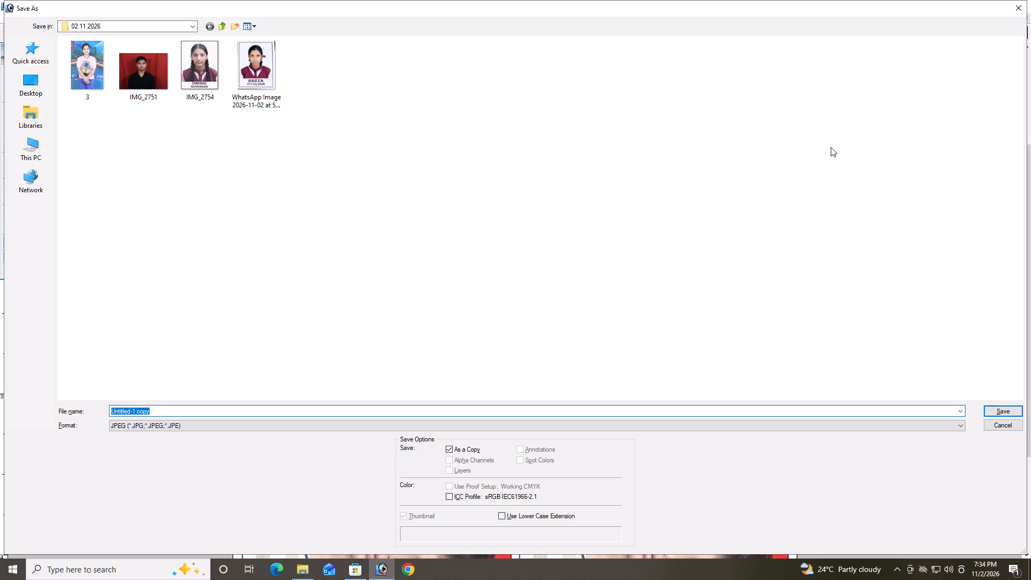
triple_click(223, 26)
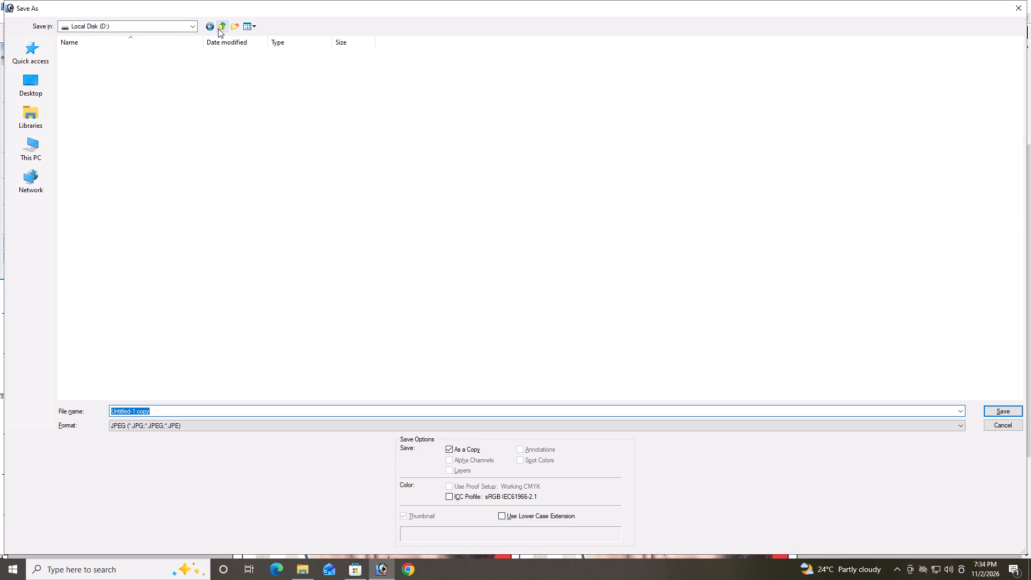
double_click(92, 57)
double_click(96, 69)
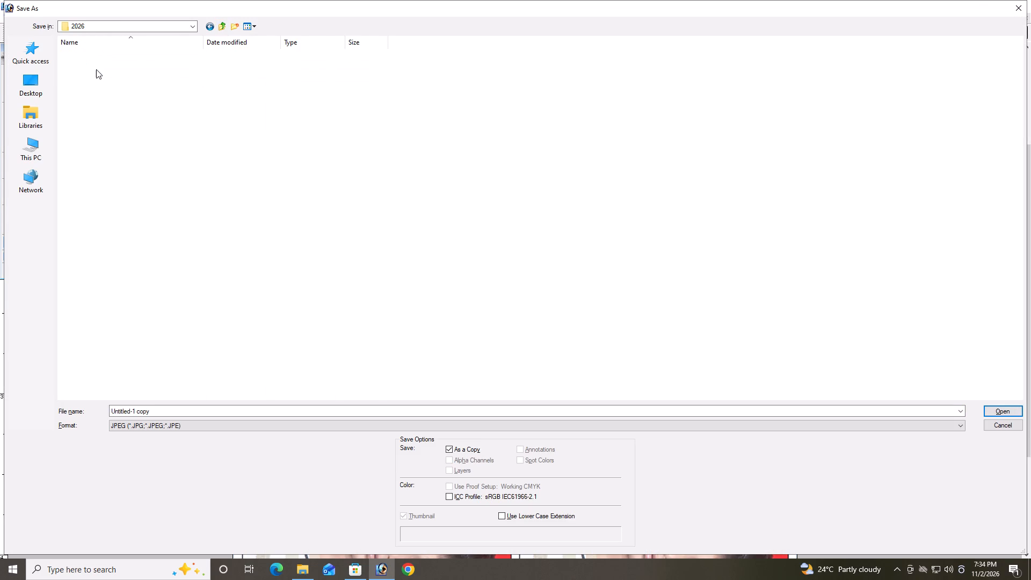
double_click(97, 66)
right_click(426, 233)
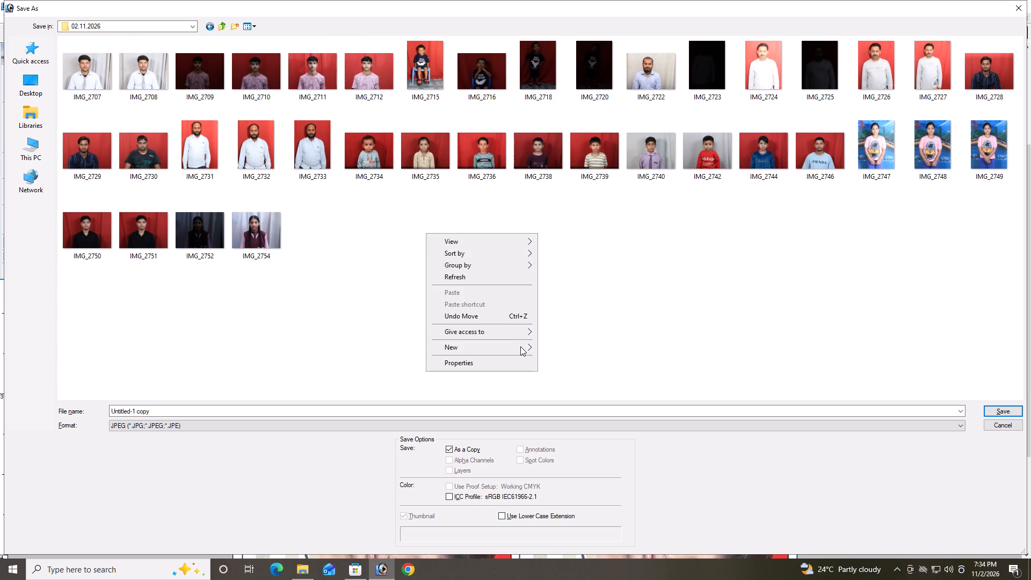
left_click(545, 346)
type("PC")
key("Return")
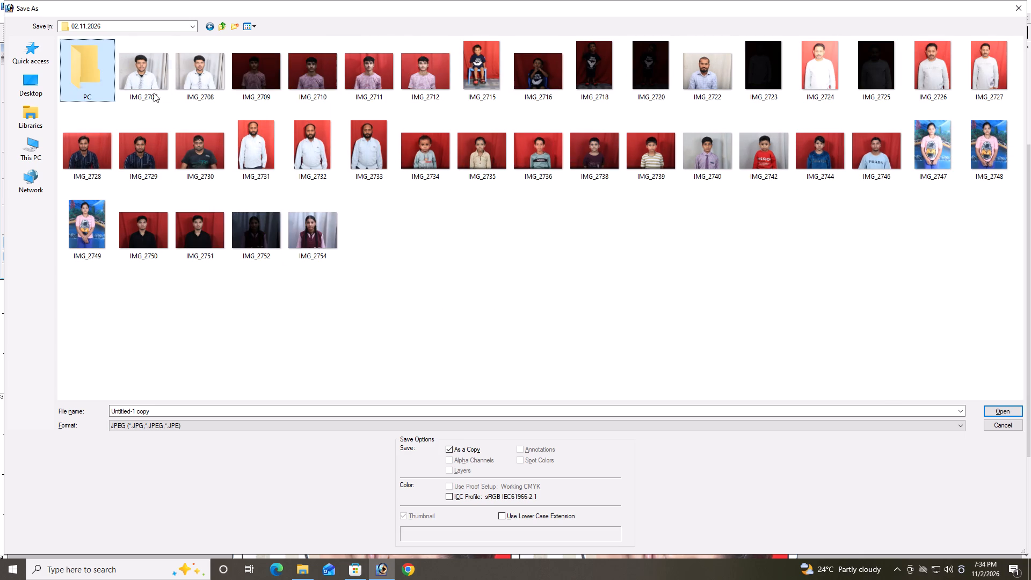
Save the photo sheet in the PC folder as a JPEG named 1.
double_click(99, 67)
left_click(209, 409)
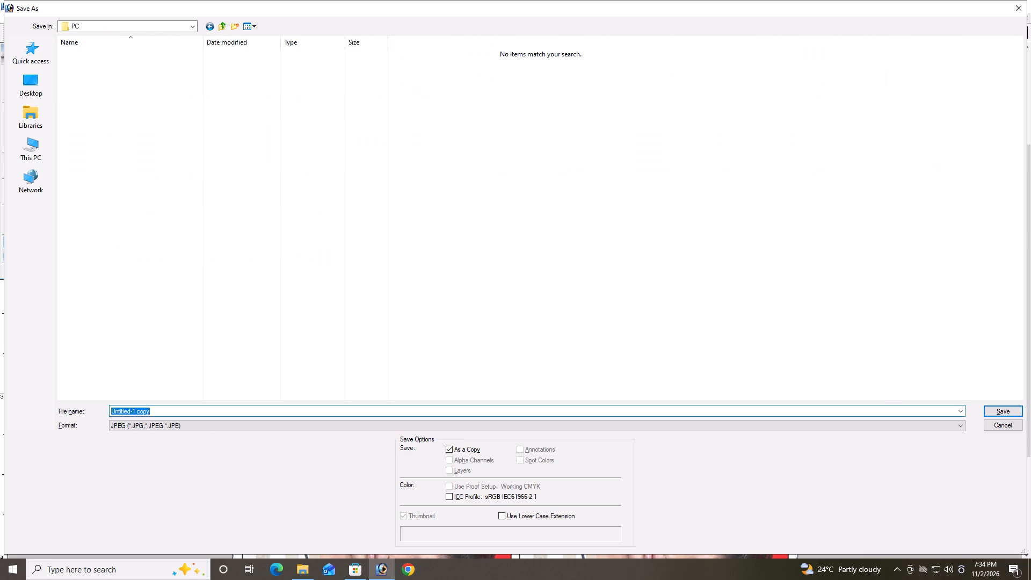
key("1")
key("Return")
key("Return")
key("Return")
key("Return")
key("Return")
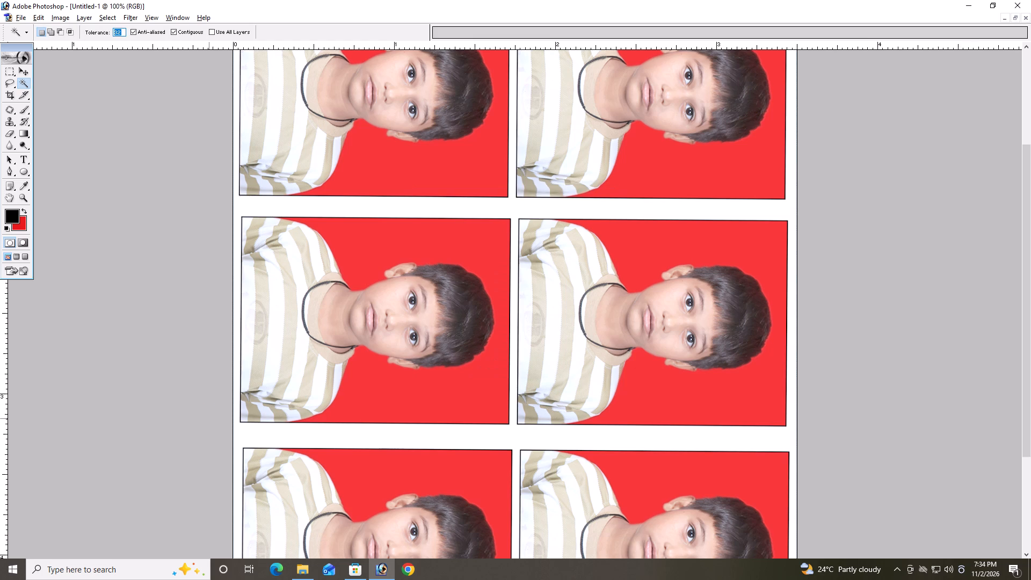
Minimize the finished photo sheet and close IMG_2739 without saving its changes.
left_click(1007, 17)
left_click(496, 71)
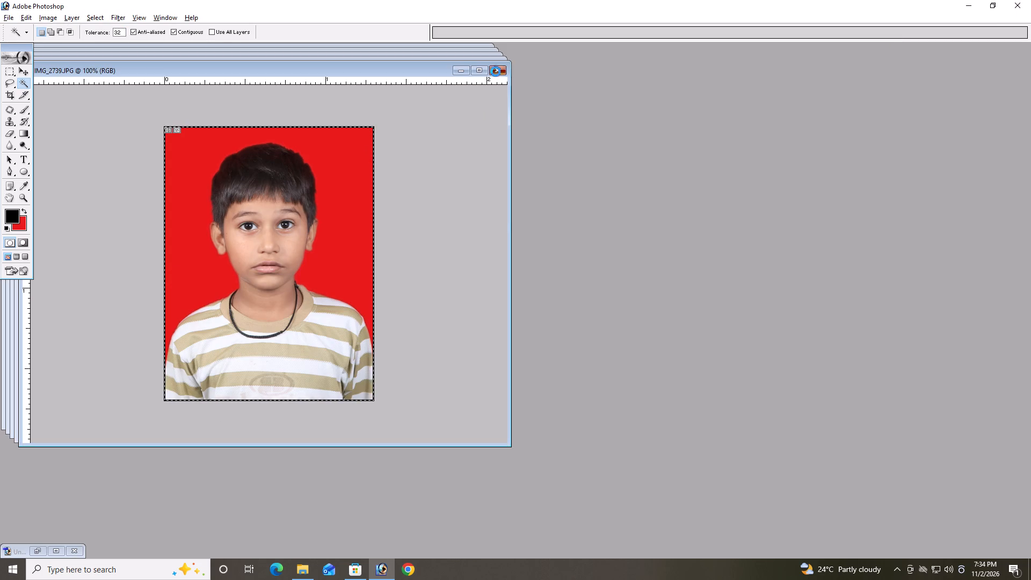
left_click(517, 212)
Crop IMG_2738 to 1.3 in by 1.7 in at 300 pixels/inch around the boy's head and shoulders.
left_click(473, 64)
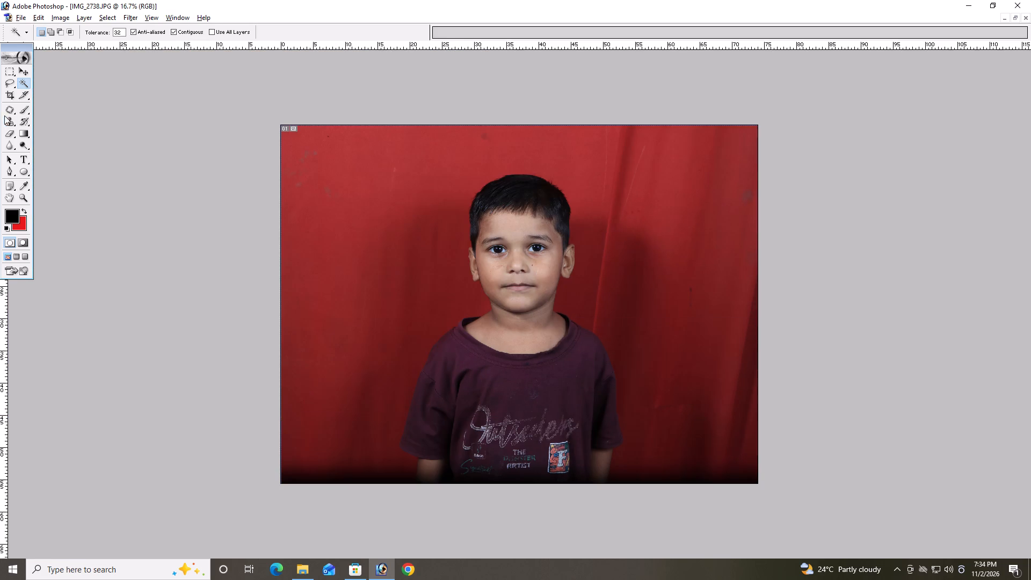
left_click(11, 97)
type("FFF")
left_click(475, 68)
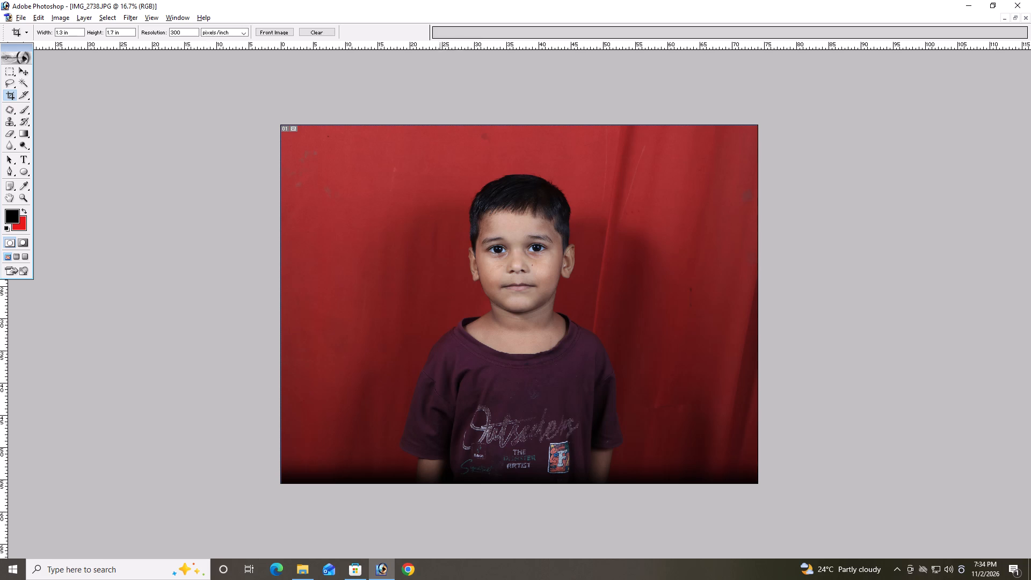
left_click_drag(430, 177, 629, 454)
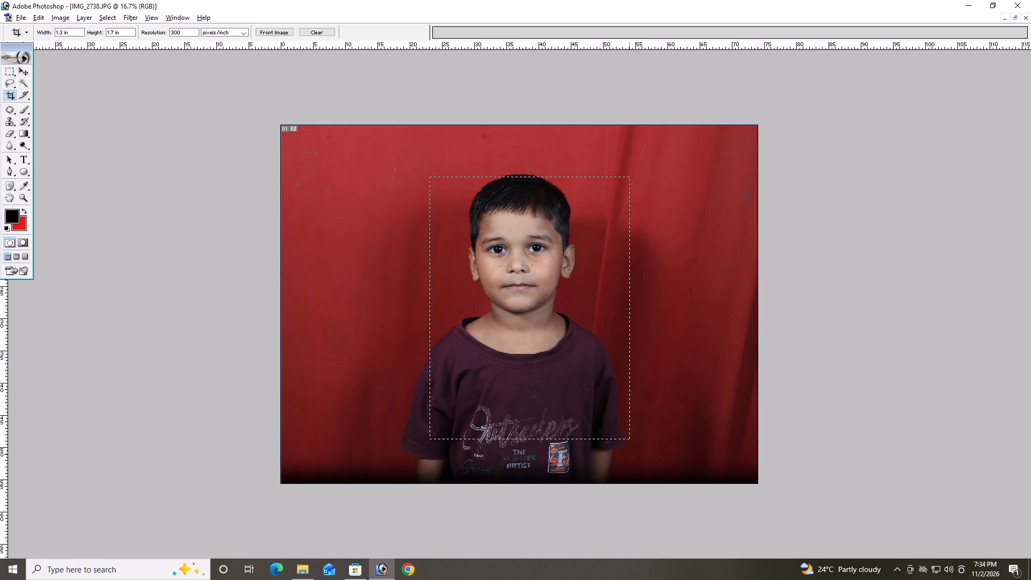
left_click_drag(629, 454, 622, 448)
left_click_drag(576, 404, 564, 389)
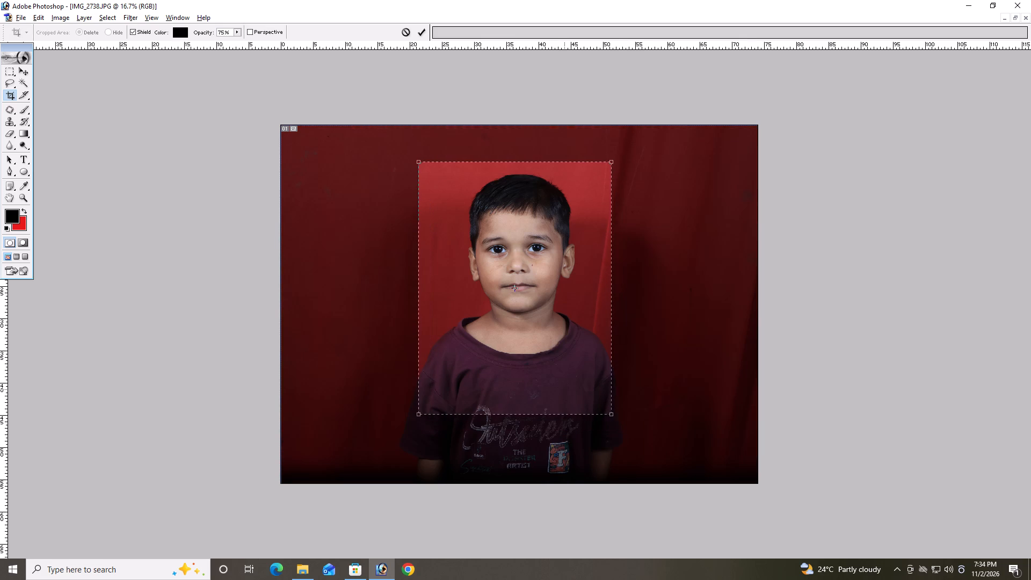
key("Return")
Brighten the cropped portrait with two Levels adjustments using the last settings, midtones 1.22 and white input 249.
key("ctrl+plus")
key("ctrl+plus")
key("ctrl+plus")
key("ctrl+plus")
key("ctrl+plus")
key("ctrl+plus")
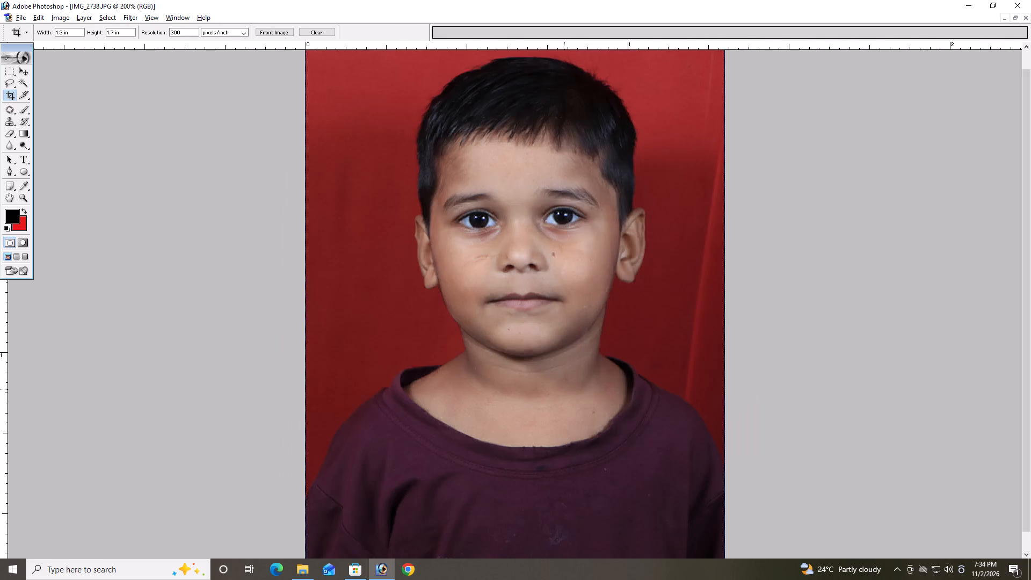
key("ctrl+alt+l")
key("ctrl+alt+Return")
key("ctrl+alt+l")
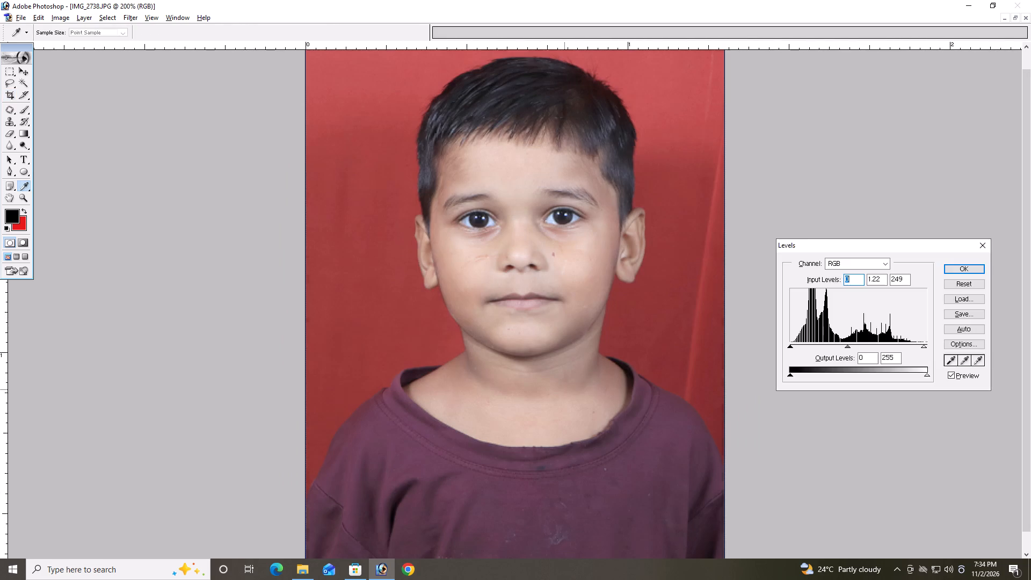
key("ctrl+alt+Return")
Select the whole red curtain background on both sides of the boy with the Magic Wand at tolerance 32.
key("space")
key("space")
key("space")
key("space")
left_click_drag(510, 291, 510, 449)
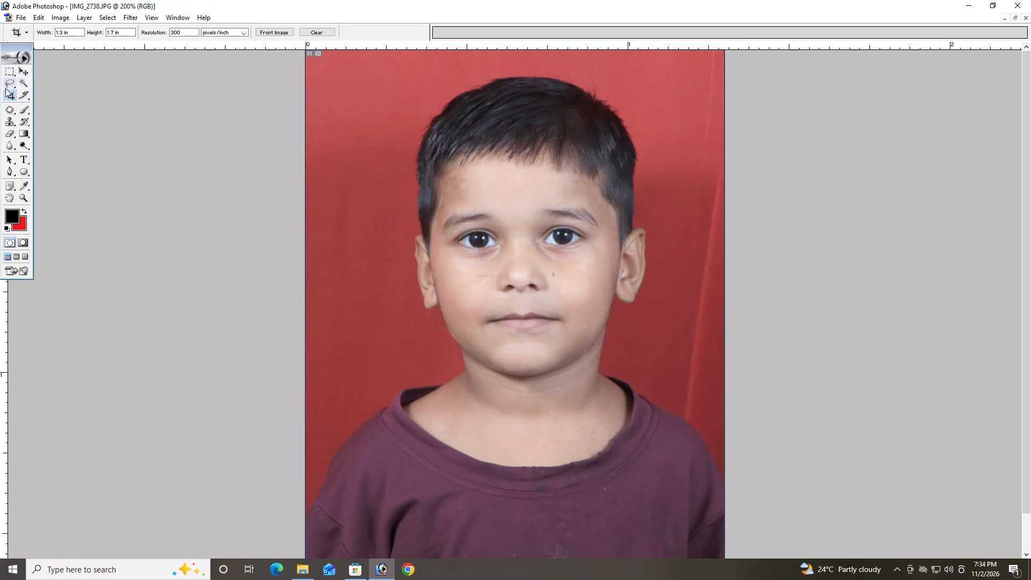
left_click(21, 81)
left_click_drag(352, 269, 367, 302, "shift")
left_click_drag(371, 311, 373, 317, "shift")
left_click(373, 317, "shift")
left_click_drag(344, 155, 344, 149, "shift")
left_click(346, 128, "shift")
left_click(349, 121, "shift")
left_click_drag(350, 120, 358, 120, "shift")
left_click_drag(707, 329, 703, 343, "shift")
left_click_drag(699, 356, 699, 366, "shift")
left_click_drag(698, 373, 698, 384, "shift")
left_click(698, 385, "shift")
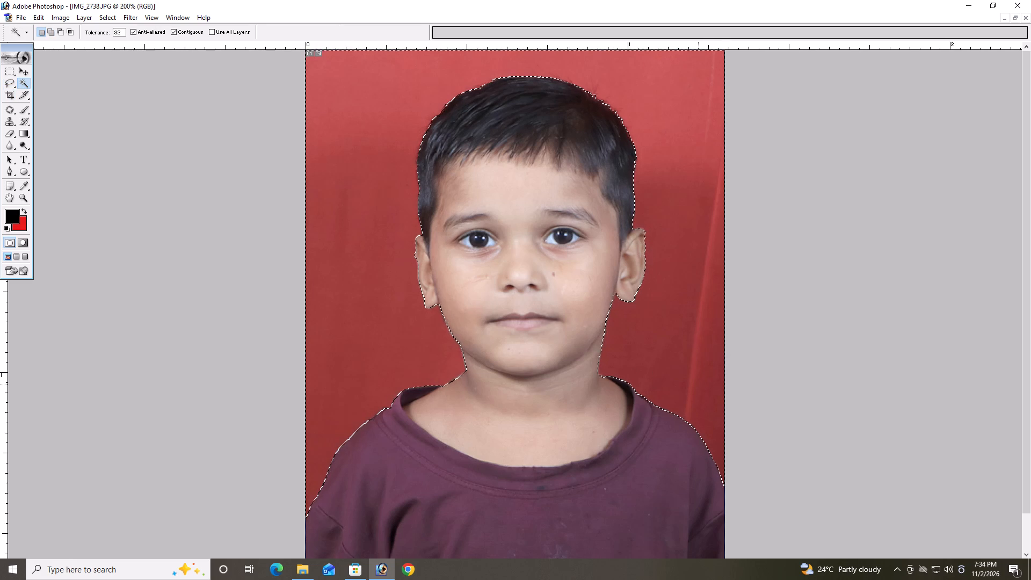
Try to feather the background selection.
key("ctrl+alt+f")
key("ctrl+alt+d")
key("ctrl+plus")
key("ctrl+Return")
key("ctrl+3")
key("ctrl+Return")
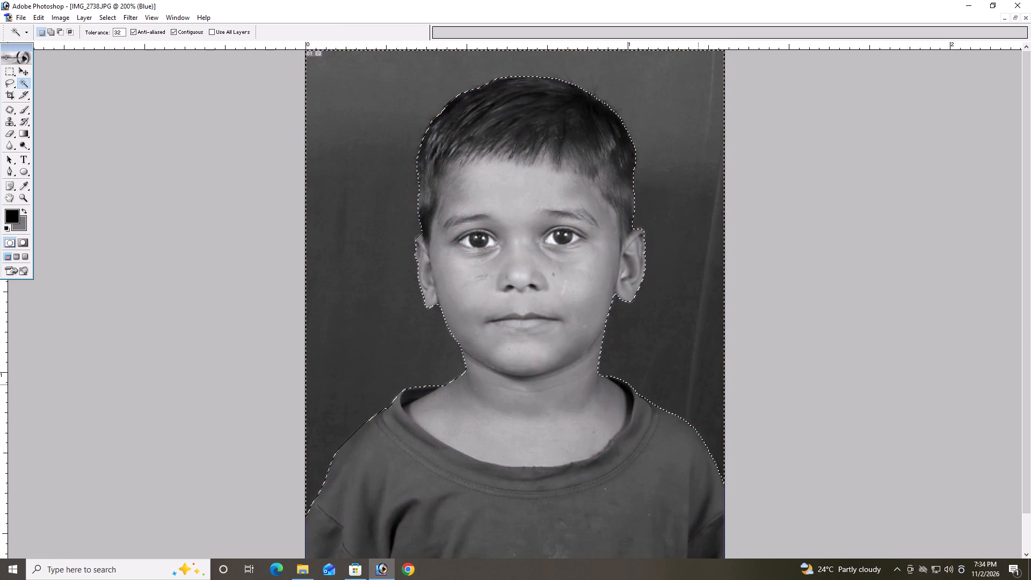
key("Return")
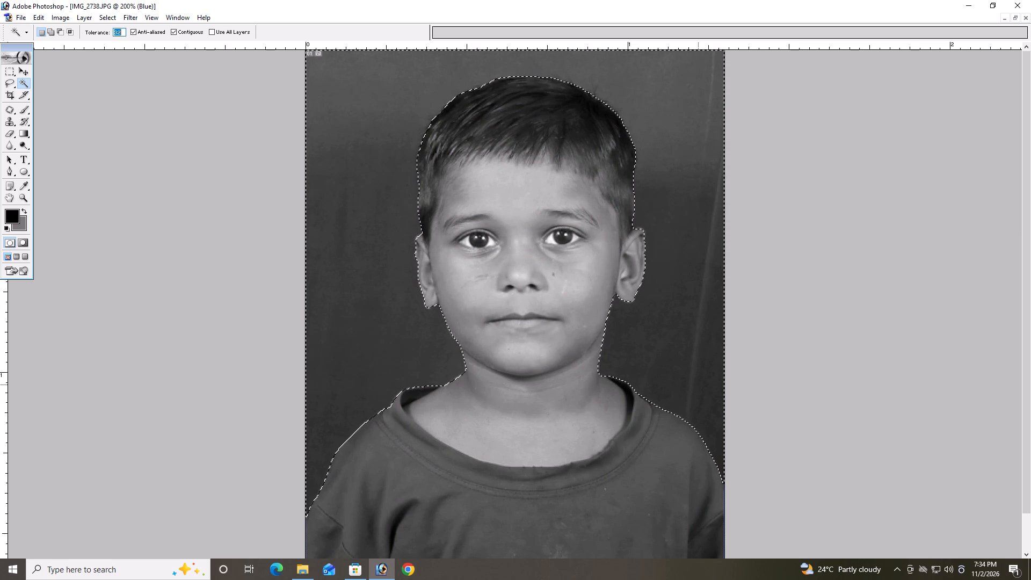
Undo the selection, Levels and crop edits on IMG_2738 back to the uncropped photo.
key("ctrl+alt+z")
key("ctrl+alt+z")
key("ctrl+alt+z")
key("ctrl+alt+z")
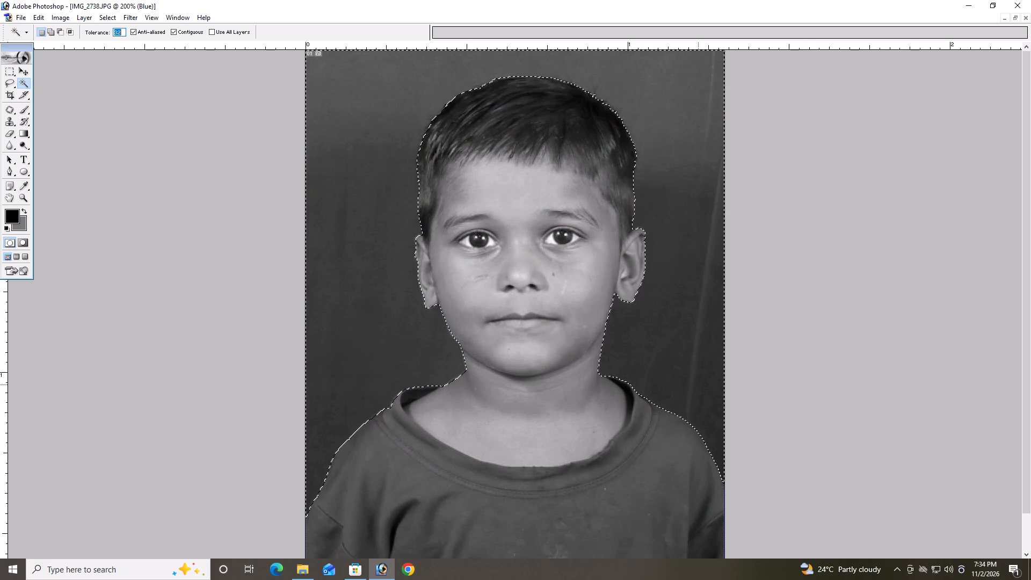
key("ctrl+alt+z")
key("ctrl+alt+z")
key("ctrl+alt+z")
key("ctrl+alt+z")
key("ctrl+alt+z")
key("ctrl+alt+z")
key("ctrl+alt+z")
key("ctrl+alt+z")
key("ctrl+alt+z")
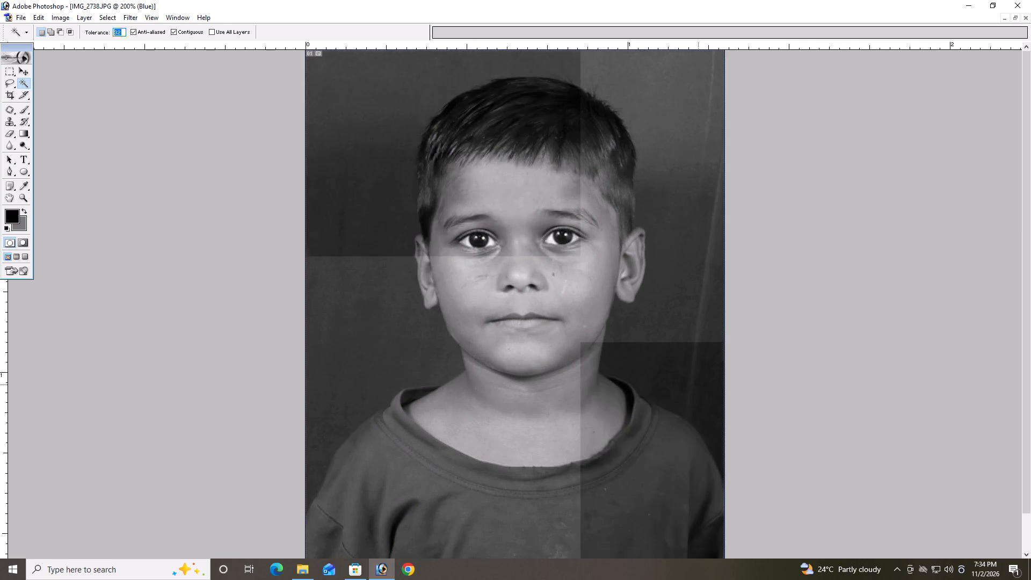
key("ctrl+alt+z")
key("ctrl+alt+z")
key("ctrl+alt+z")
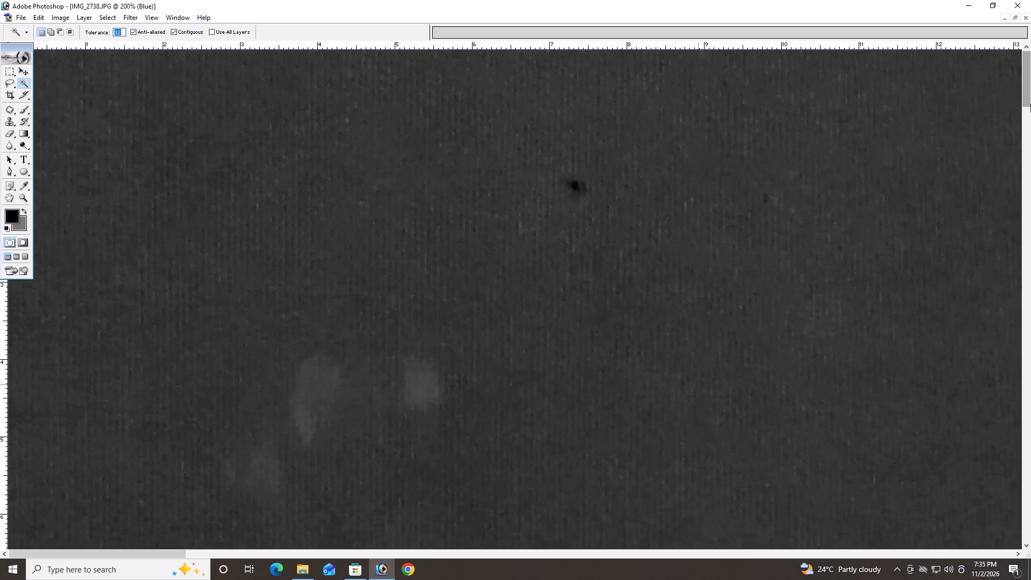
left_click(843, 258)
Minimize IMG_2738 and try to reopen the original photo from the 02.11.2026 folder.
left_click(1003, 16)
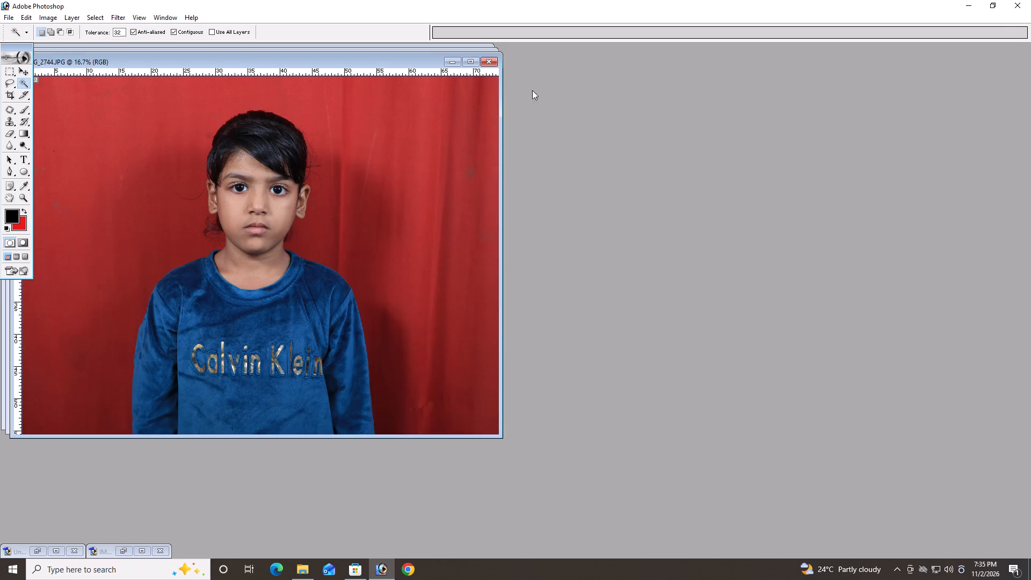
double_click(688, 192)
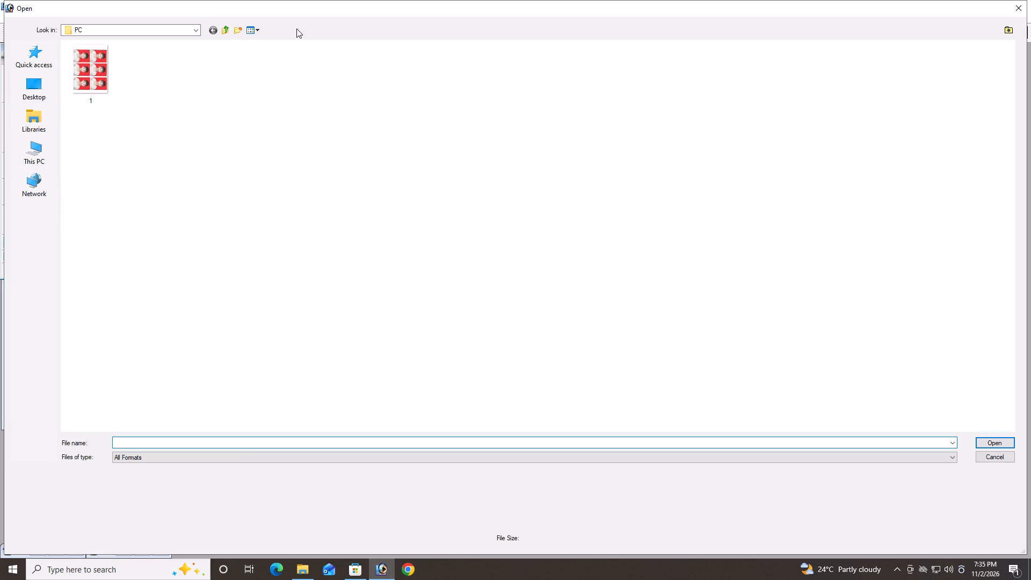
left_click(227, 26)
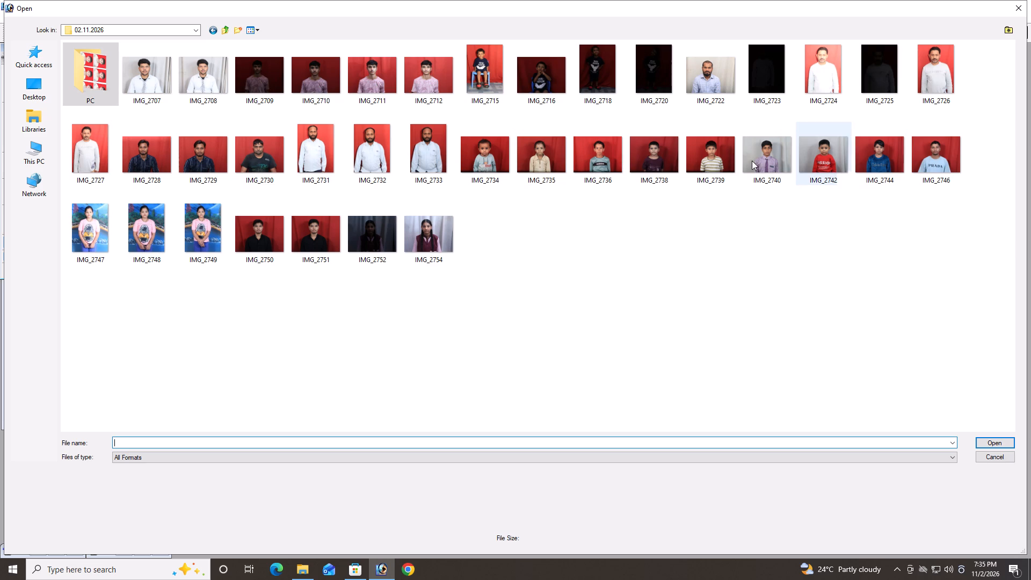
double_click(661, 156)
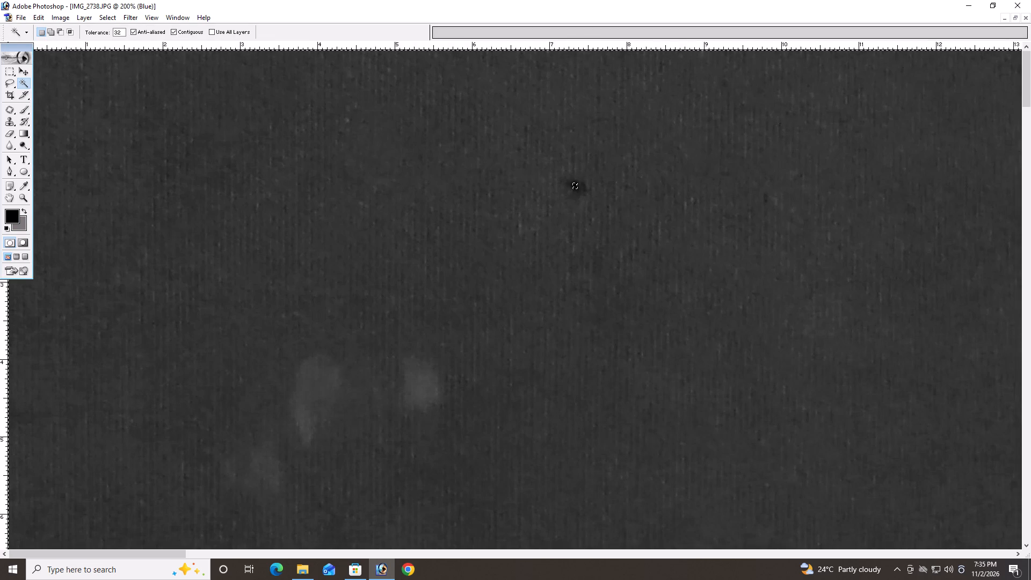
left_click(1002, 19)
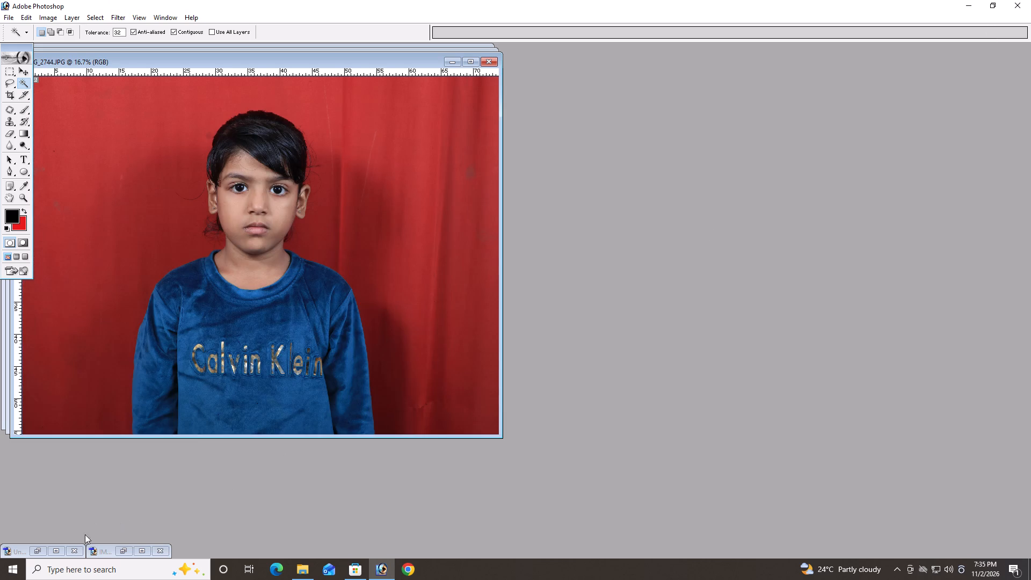
Close the minimized photo sheet without saving its changes.
left_click(78, 552)
left_click(507, 207)
left_click(509, 214)
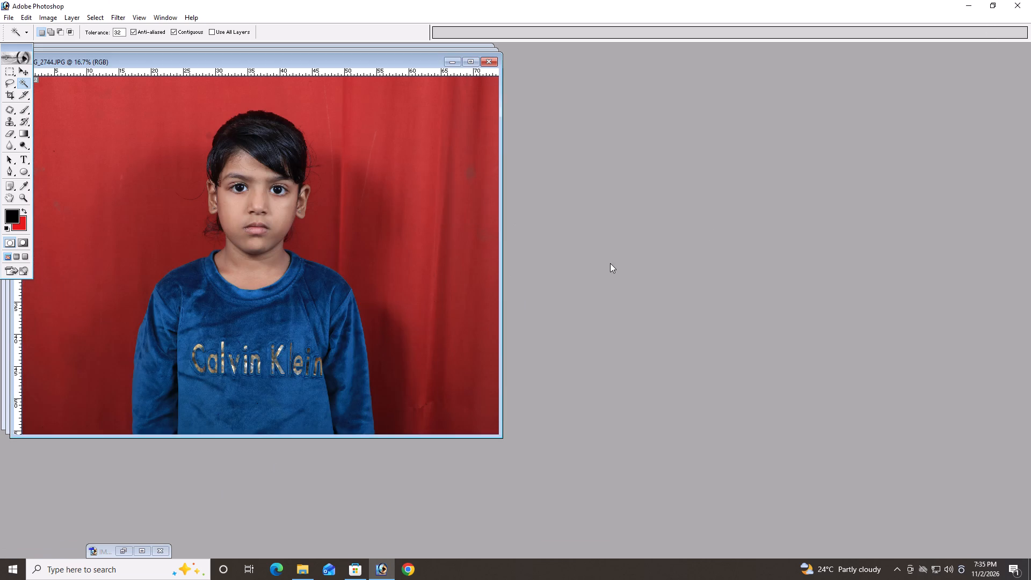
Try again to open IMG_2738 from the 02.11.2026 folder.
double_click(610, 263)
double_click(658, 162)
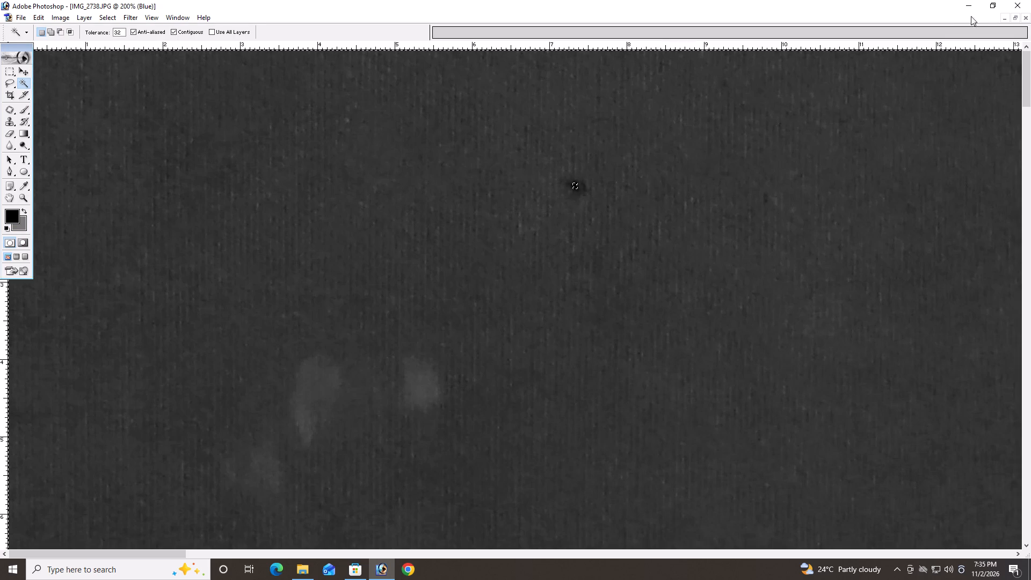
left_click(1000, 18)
Close IMG_2738 without saving its changes and reopen the original from the 02.11.2026 folder.
left_click(75, 555)
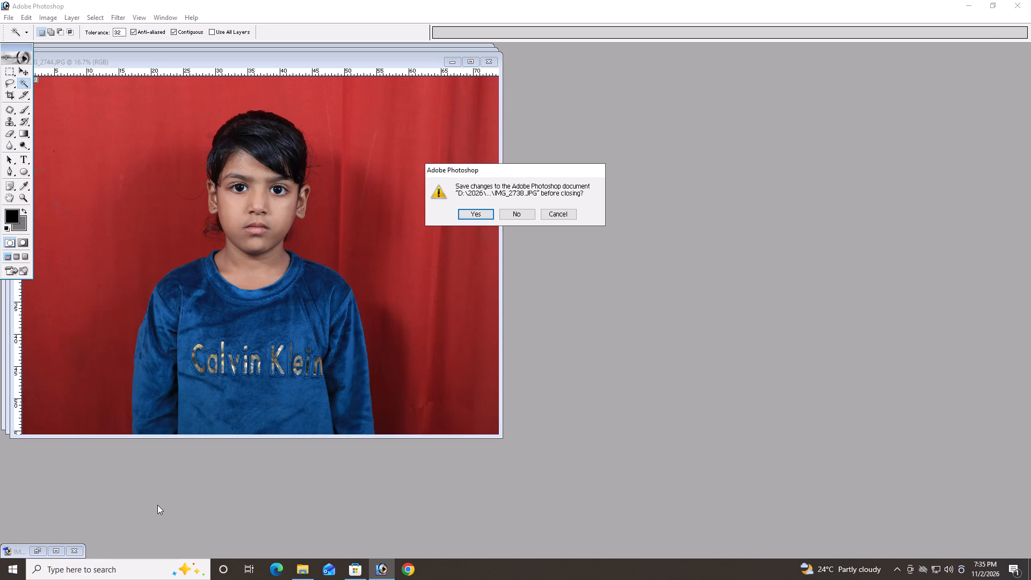
left_click(510, 215)
double_click(552, 264)
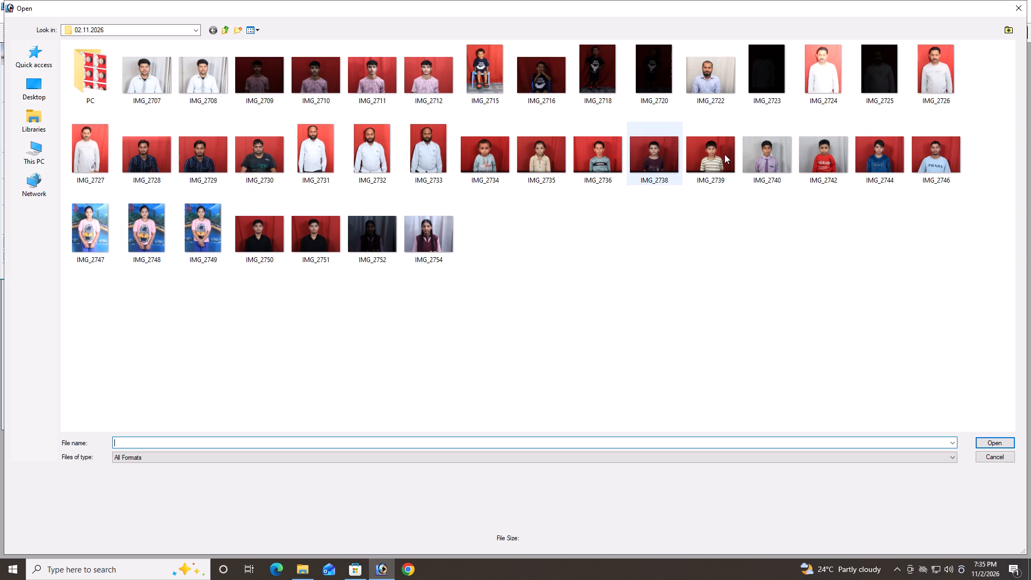
double_click(655, 154)
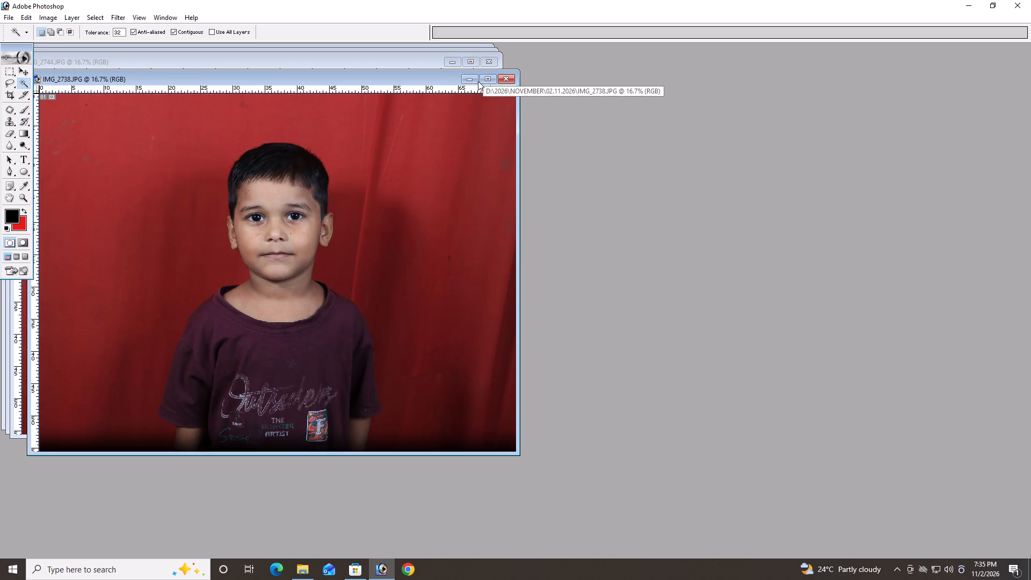
Crop the reopened IMG_2738 to 1.3 in by 1.7 in at 300 pixels/inch around the boy's head and shoulders.
left_click(488, 79)
left_click(9, 99)
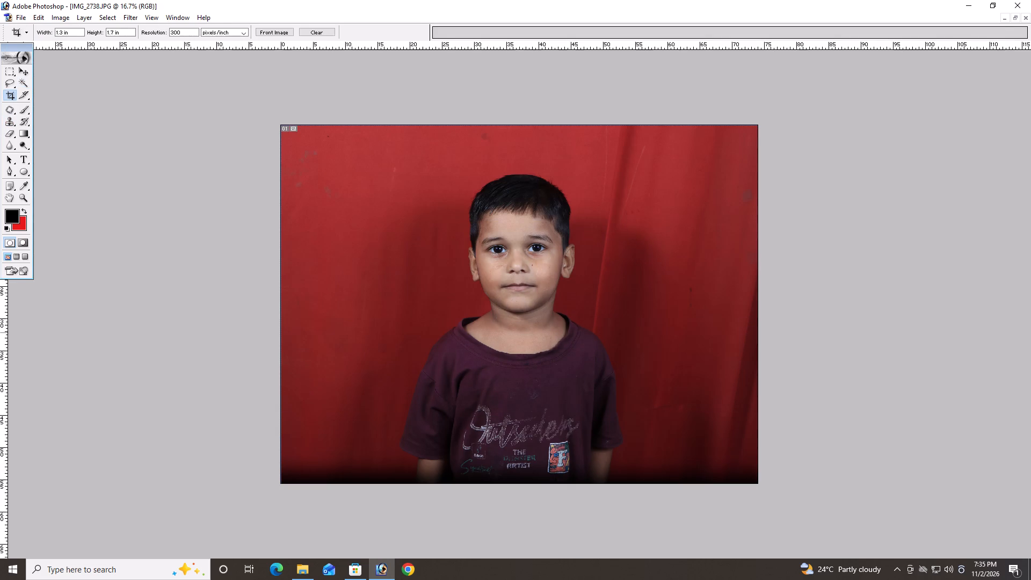
left_click_drag(448, 289, 685, 546)
left_click_drag(537, 432, 501, 306)
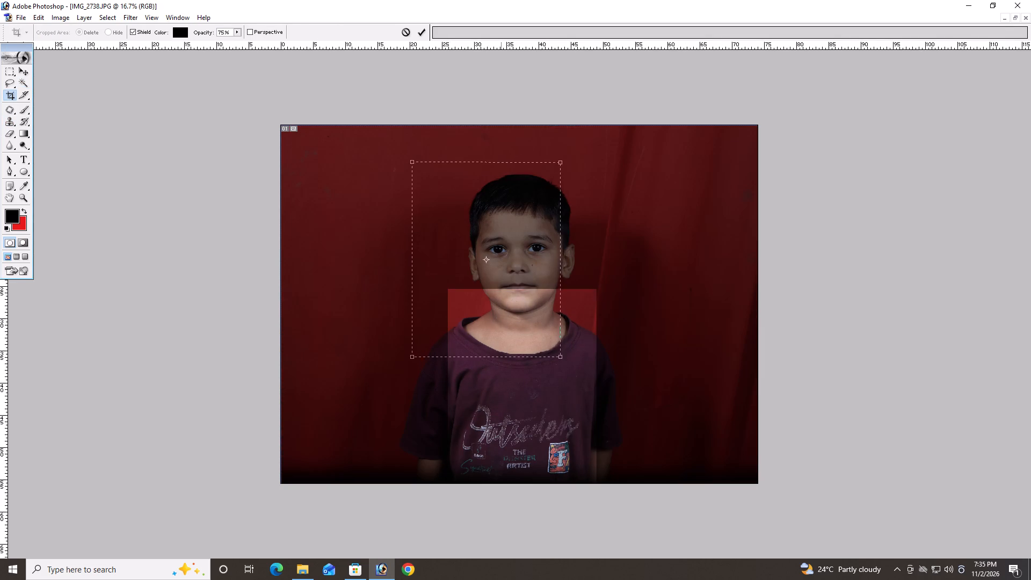
left_click_drag(501, 306, 501, 305)
left_click_drag(561, 358, 607, 429)
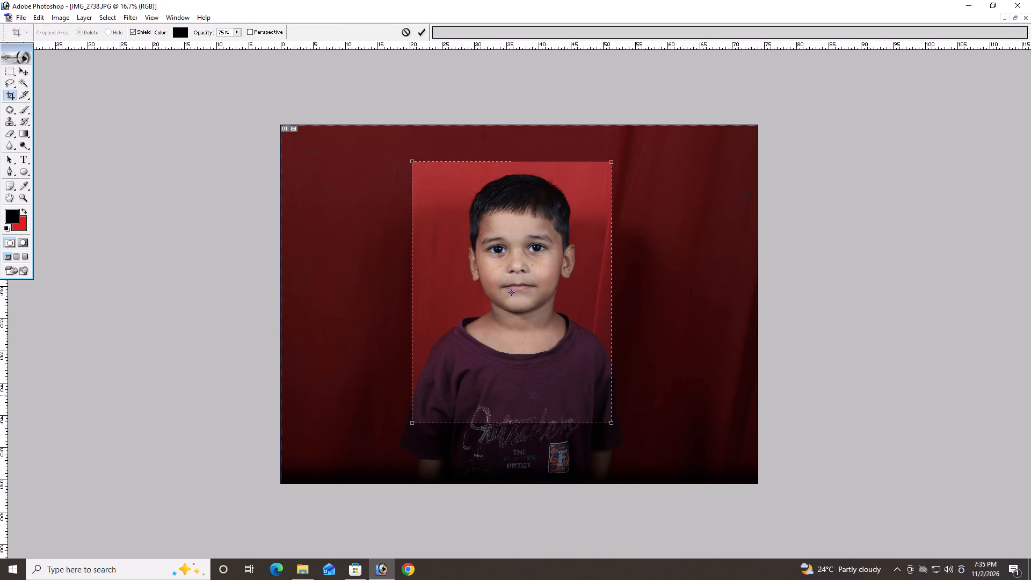
left_click_drag(563, 392, 569, 389)
key("Return")
Brighten the portrait with the last-used Levels, Curves and again Levels settings, applied in that order.
key("ctrl+plus")
key("ctrl+plus")
key("ctrl+plus")
key("ctrl+plus")
key("ctrl+plus")
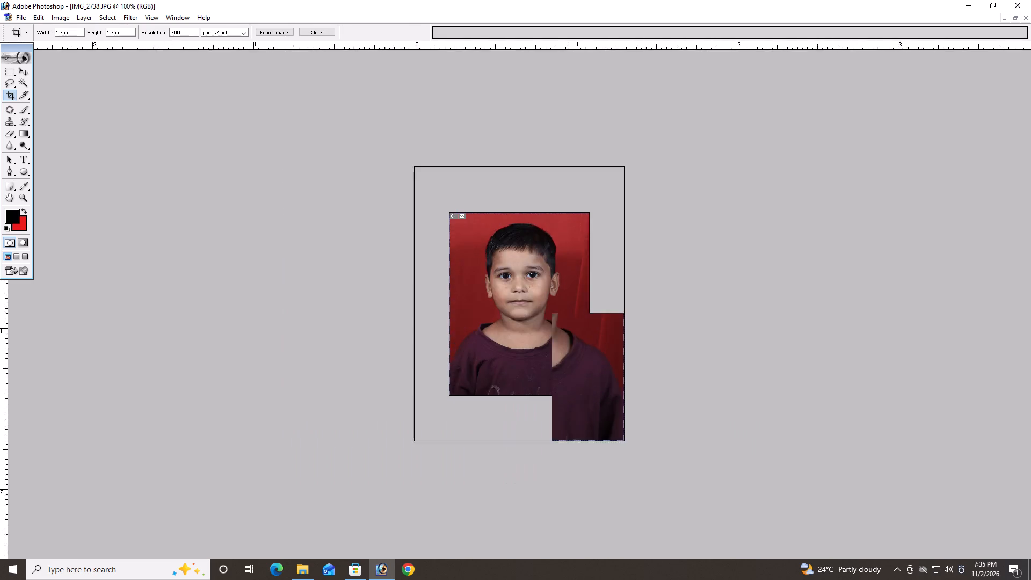
key("ctrl+plus")
key("ctrl+alt+l")
key("ctrl+alt+Return")
key("ctrl+alt+m")
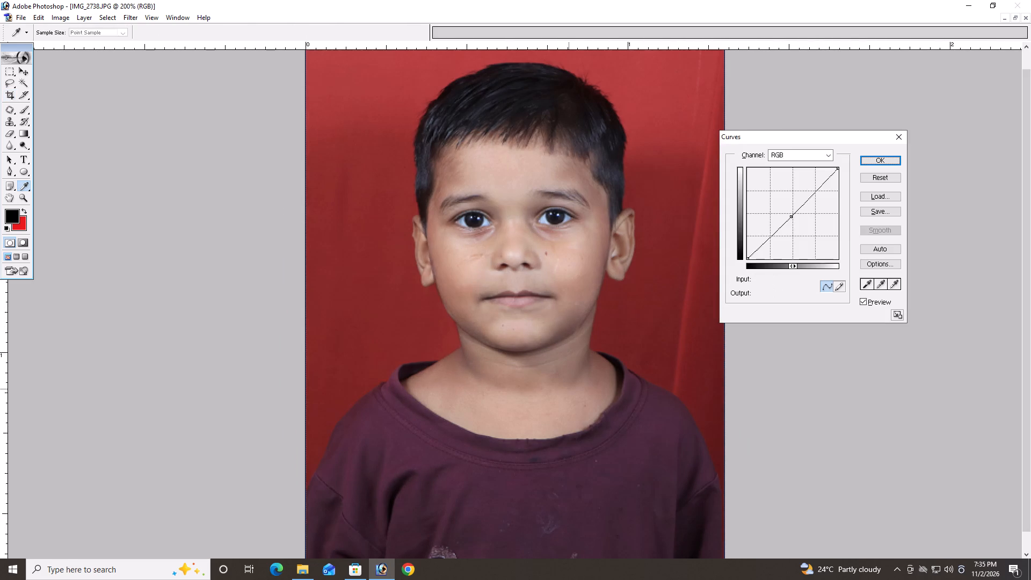
key("ctrl+alt+Return")
key("ctrl+alt+l")
key("Return")
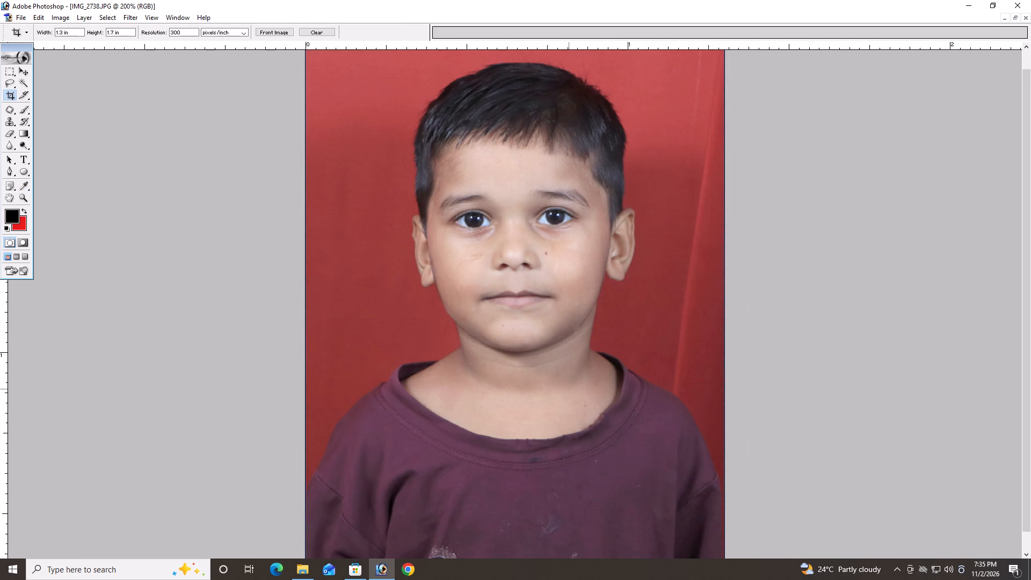
Select the entire red curtain background around the boy with the Magic Wand at tolerance 32, adding each remaining shade.
key("space")
key("space")
key("space")
key("space")
key("space")
key("space")
left_click_drag(394, 190, 402, 260)
left_click_drag(23, 83, 29, 83)
left_click_drag(365, 267, 368, 299, "shift")
left_click_drag(368, 303, 371, 321, "shift")
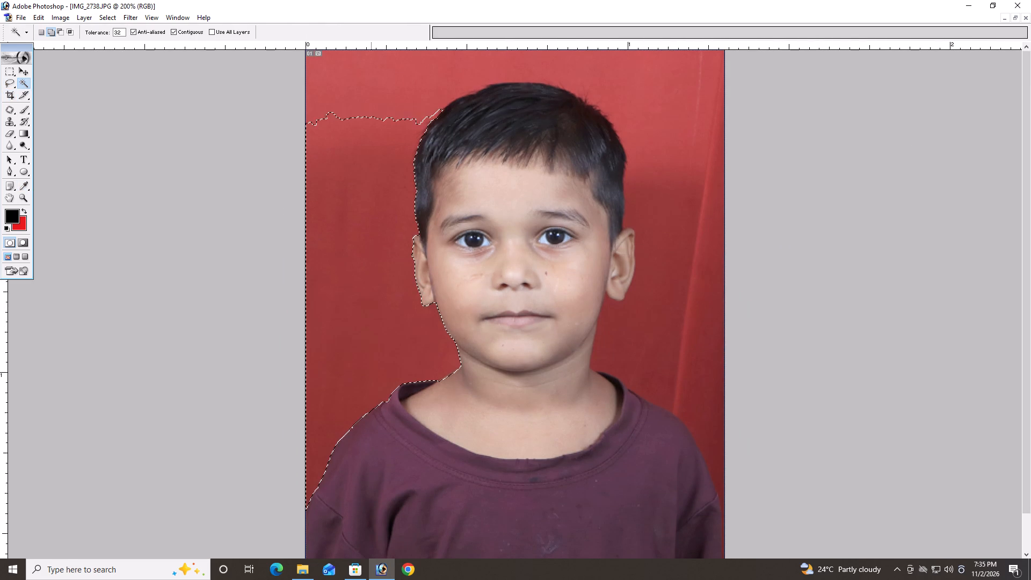
left_click_drag(371, 321, 372, 329, "shift")
left_click(372, 329, "shift")
left_click_drag(362, 177, 362, 151, "shift")
left_click_drag(362, 140, 370, 121, "shift")
left_click(371, 120, "shift")
left_click_drag(371, 120, 375, 120, "shift")
left_click_drag(662, 273, 673, 307, "shift")
left_click_drag(673, 309, 673, 315, "shift")
left_click_drag(672, 325, 671, 346, "shift")
left_click_drag(671, 347, 676, 356, "shift")
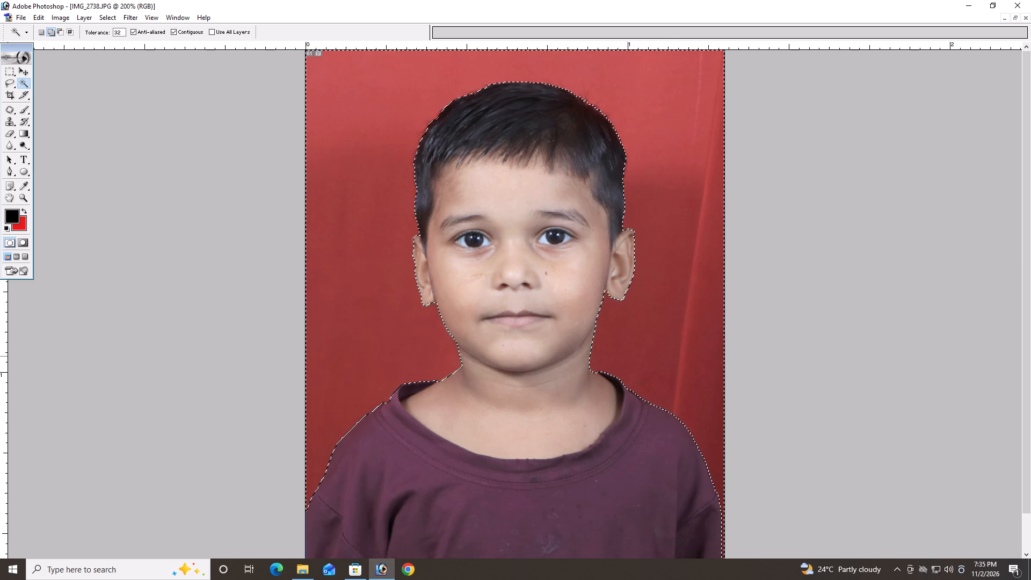
left_click_drag(676, 356, 677, 360, "shift")
Feather the background selection, fill it with the bright red background color and deselect.
key("ctrl+alt+d")
key("ctrl+Return")
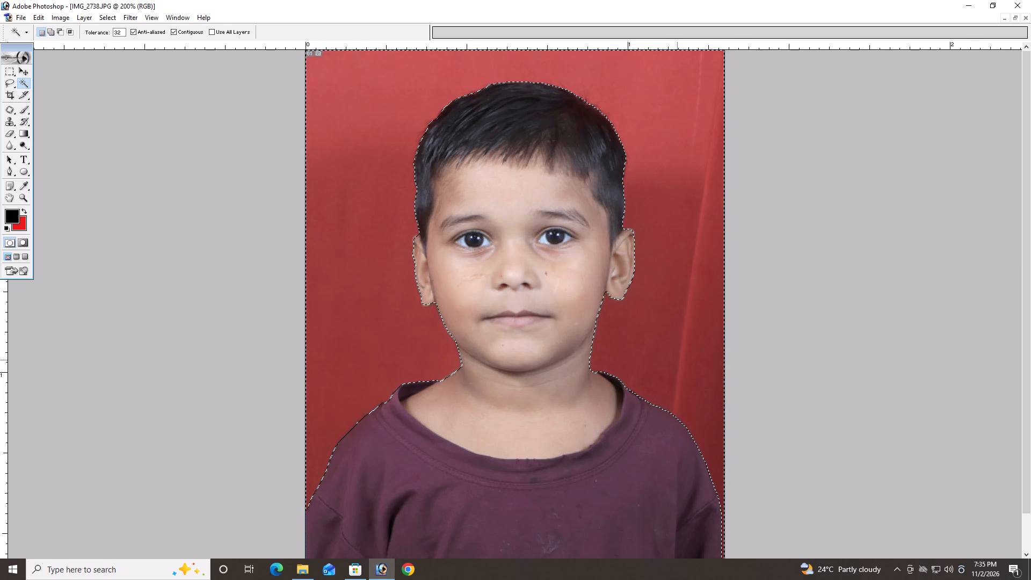
key("ctrl+Delete")
key("ctrl+d")
key("minus")
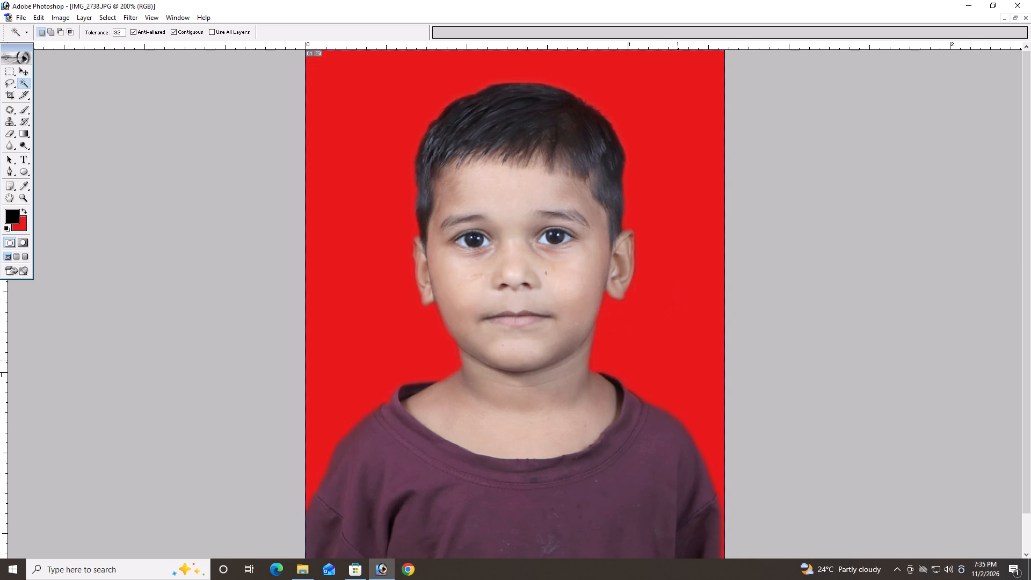
Stroke a black border around the edge of the whole portrait and deselect.
key("ctrl+shift+a")
key("ctrl+shift+3")
key("alt+e")
key("alt+s")
key("ctrl+Return")
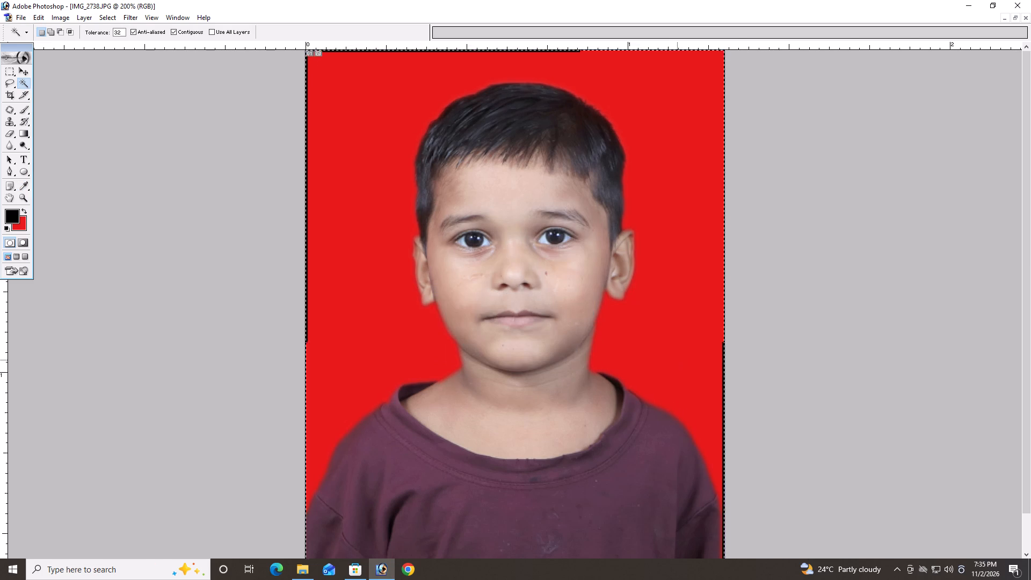
key("ctrl+d")
Run the photo sheet action to lay out six rotated copies of the portrait on a new white sheet.
key("F9")
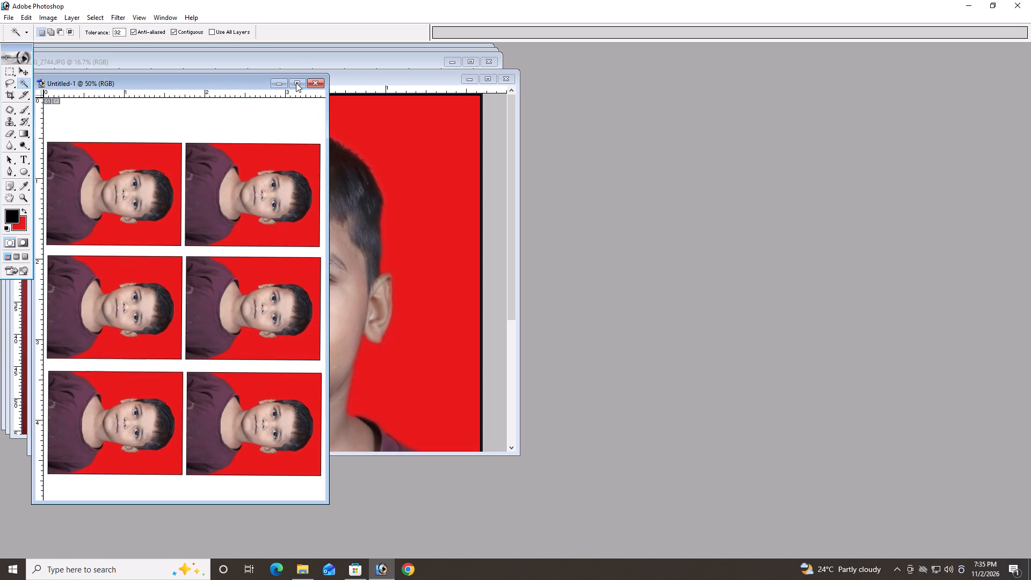
Brighten the whole photo sheet with Levels, using midtone input 1.22 and white input 249.
left_click(296, 82)
key("ctrl+plus")
key("ctrl+plus")
key("ctrl+alt+l")
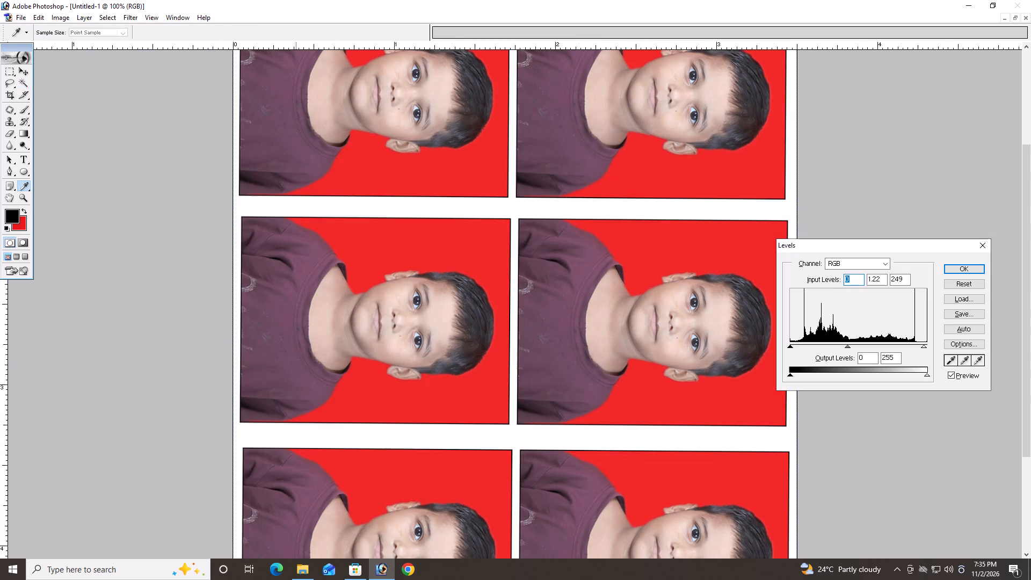
key("ctrl+Return")
Lighten the sheet with an RGB Curves midpoint at input 114 and output 129.
key("ctrl+alt+m")
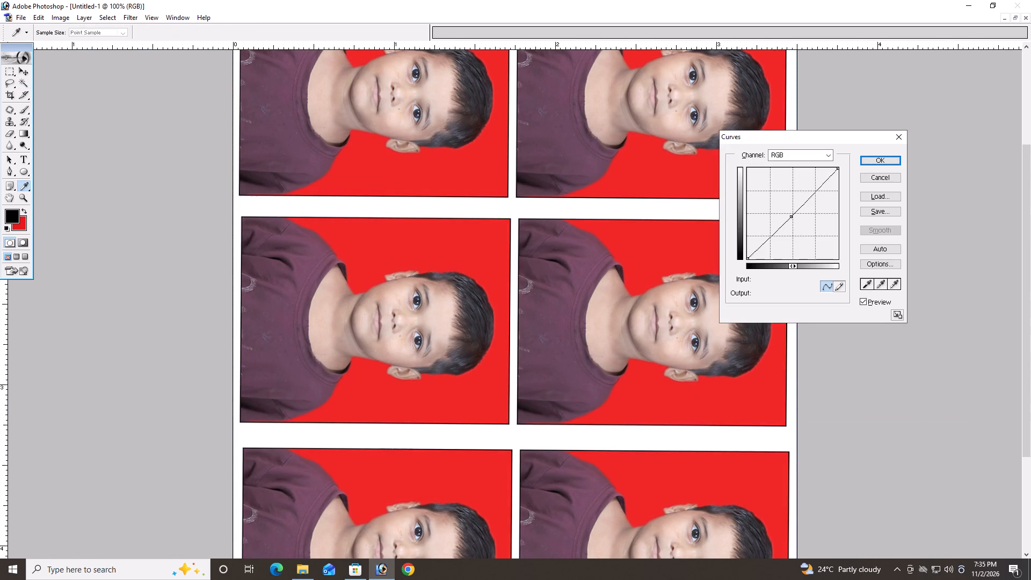
left_click(791, 215)
left_click(892, 159)
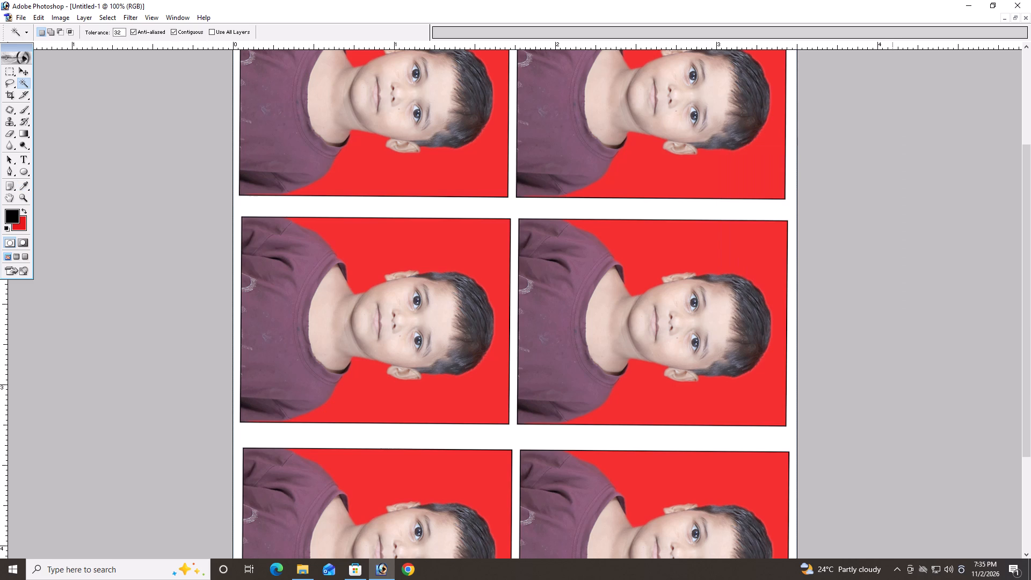
Cool the sheet with Color Balance: highlights blue +11, midtones blue +9, and both ranges slightly toward cyan.
key("ctrl+b")
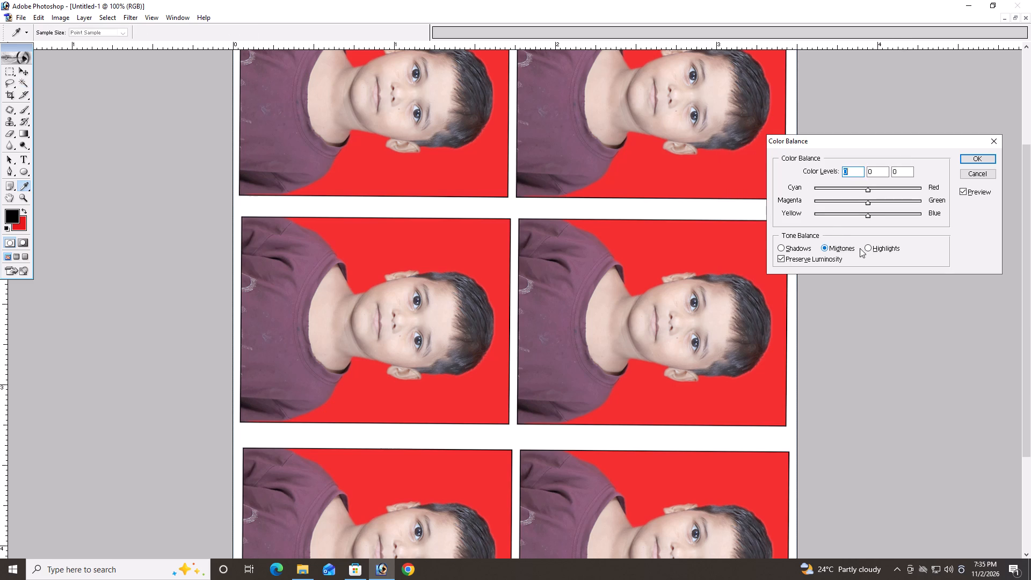
left_click(872, 245)
left_click(874, 216)
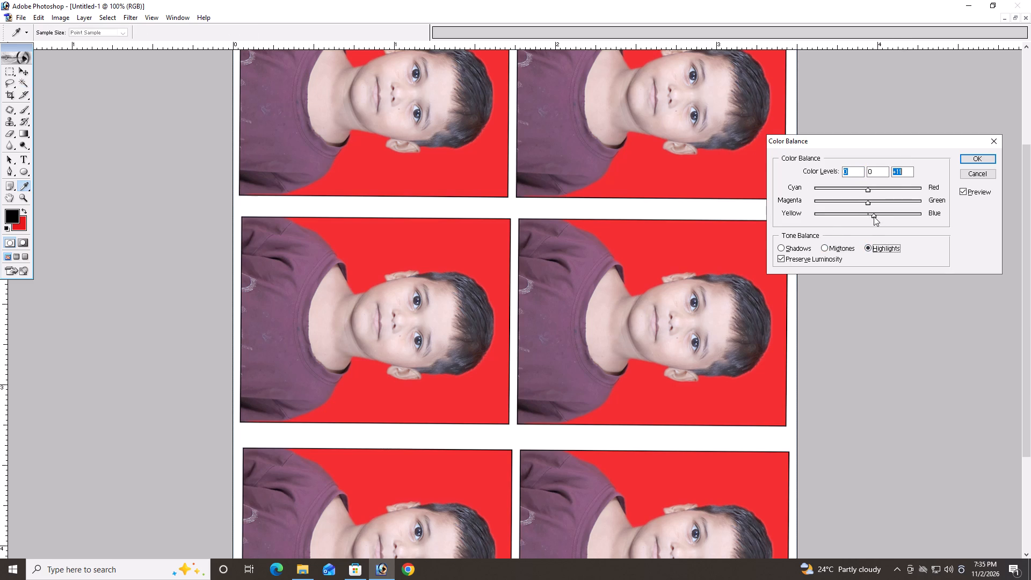
left_click(866, 192)
left_click(855, 247)
left_click(872, 215)
left_click(863, 190)
left_click(962, 160)
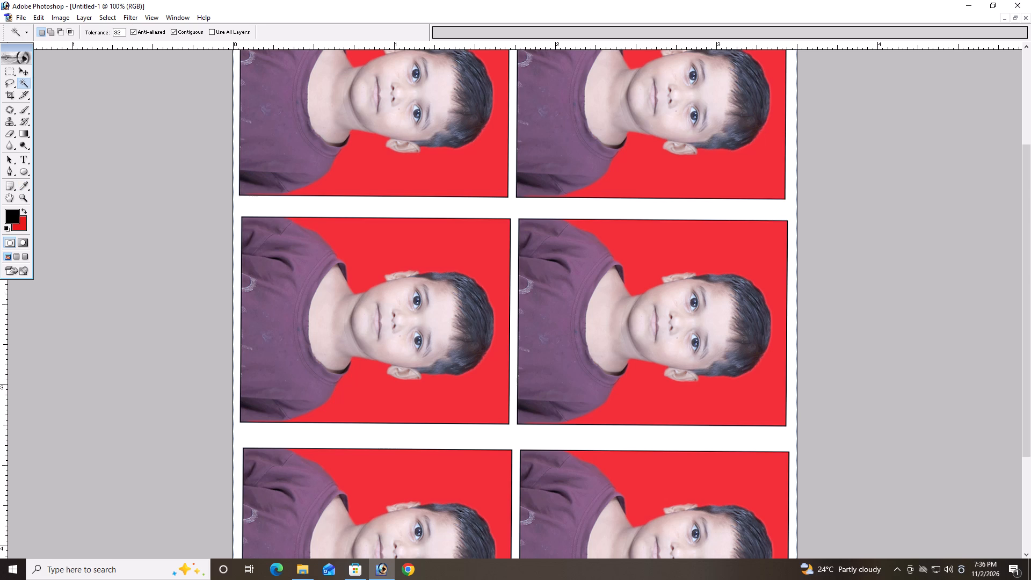
Warm the sheet's midtones with Color Balance, setting red to +8 and shifting slightly toward yellow.
key("ctrl+b")
left_click_drag(877, 191, 872, 195)
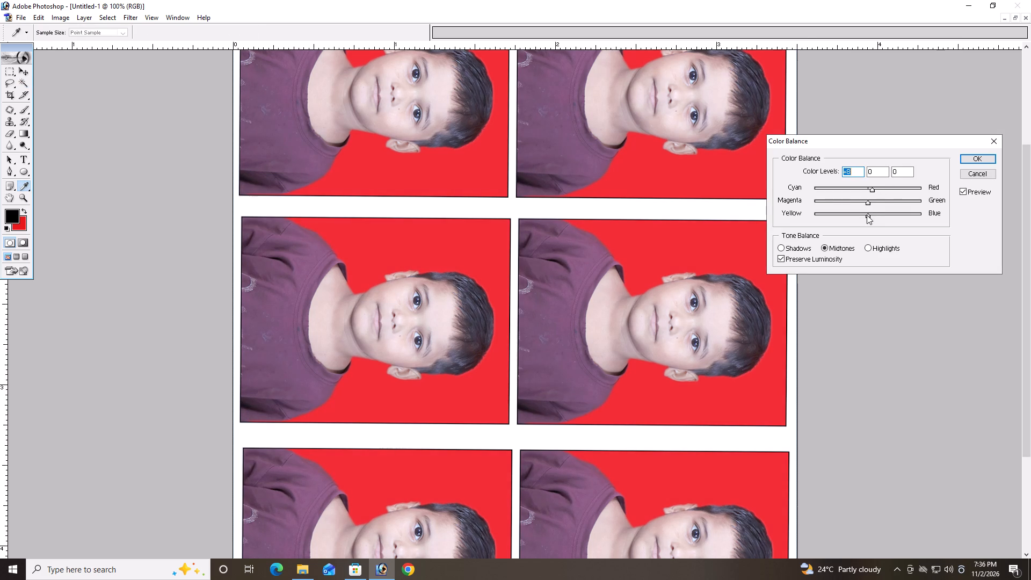
left_click_drag(867, 216, 863, 221)
left_click(965, 161)
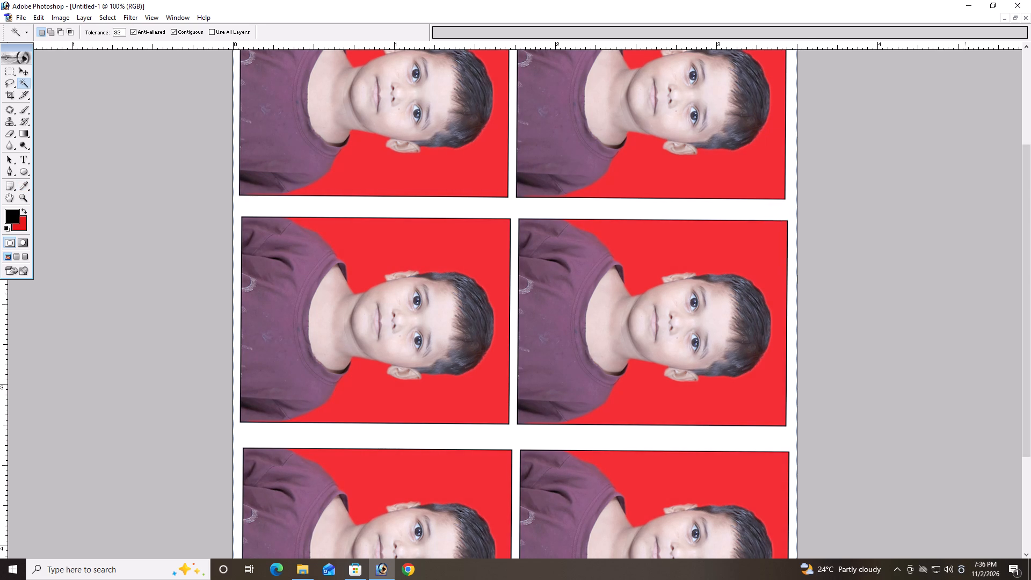
Save a JPEG copy of the sheet as 2 in D: > 2026 > NOVEMBER > 02.11.2026 > PC.
key("ctrl+alt+s")
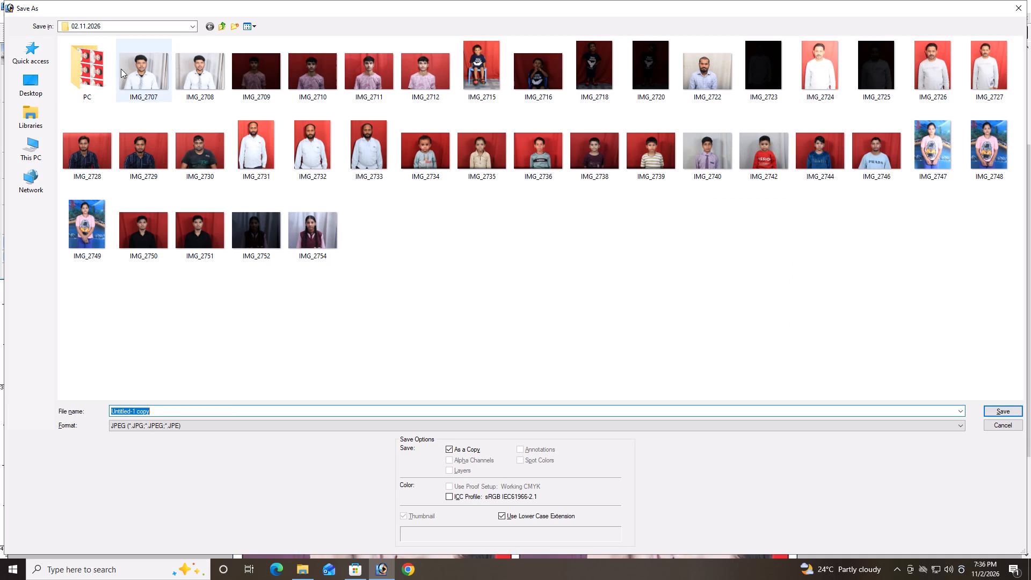
left_click(53, 76)
left_click(45, 149)
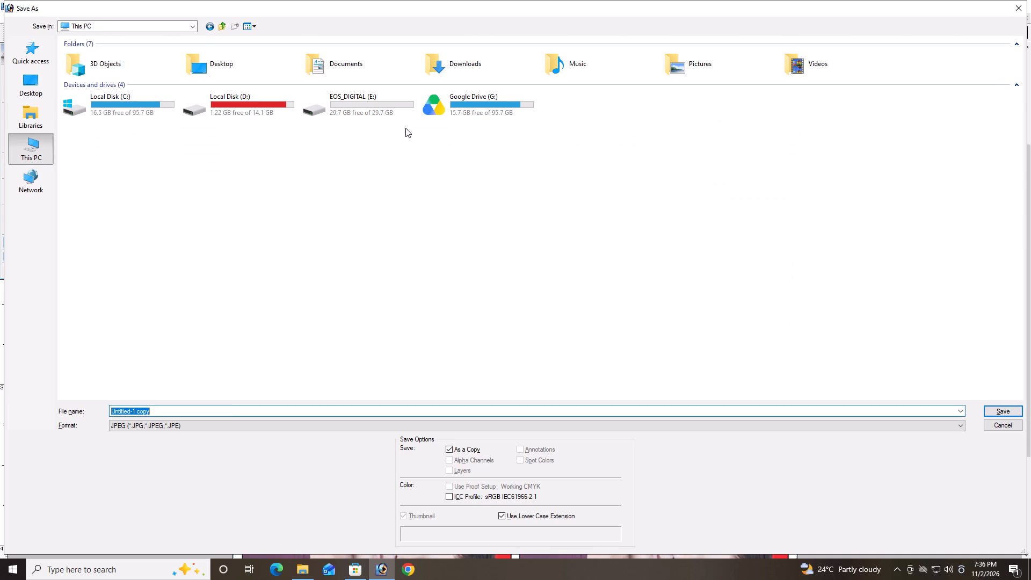
double_click(214, 106)
left_click(162, 111)
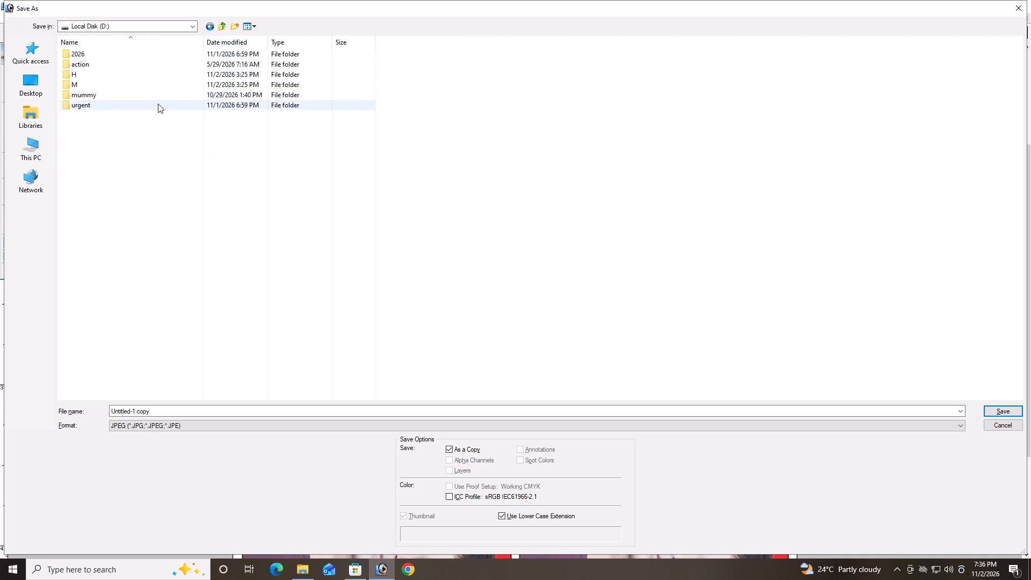
double_click(154, 55)
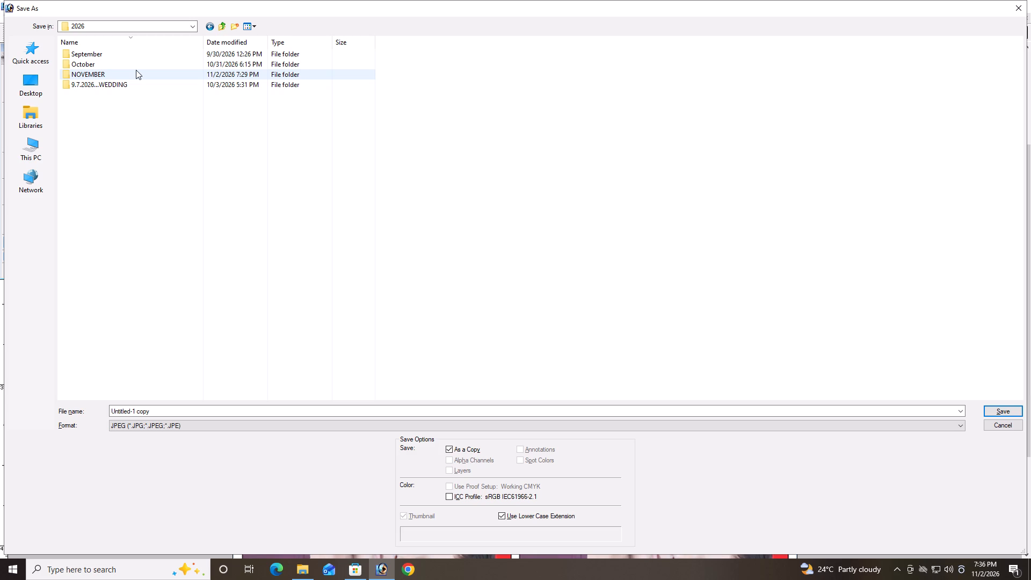
double_click(139, 75)
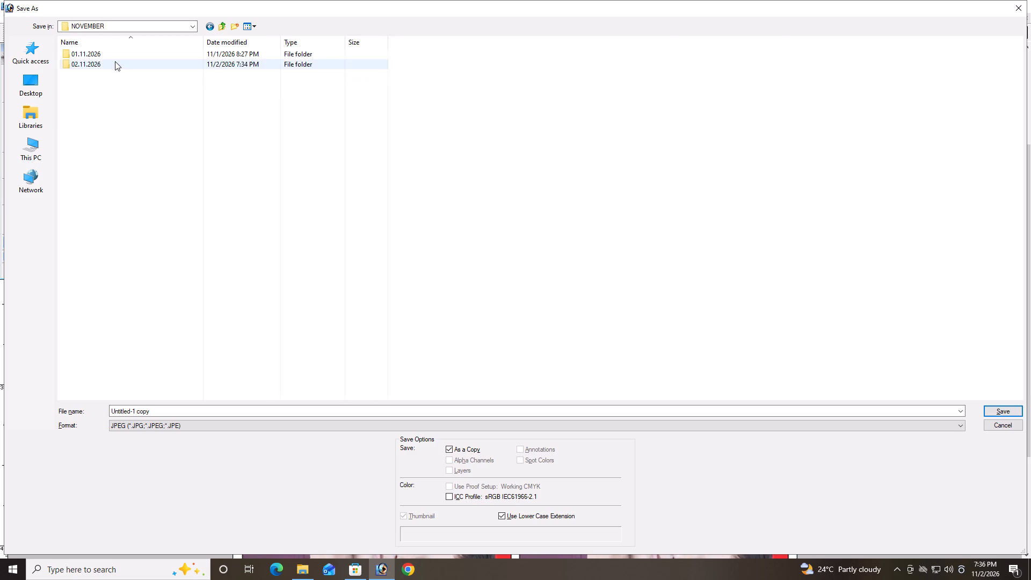
double_click(115, 61)
double_click(70, 78)
left_click(243, 405)
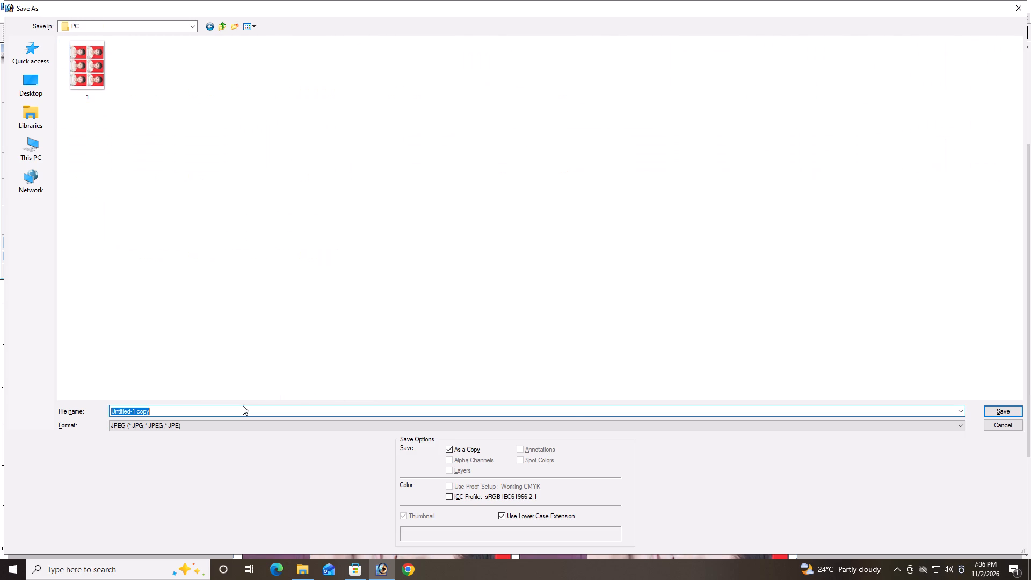
key("2")
key("Return")
key("Return")
key("Return")
key("Return")
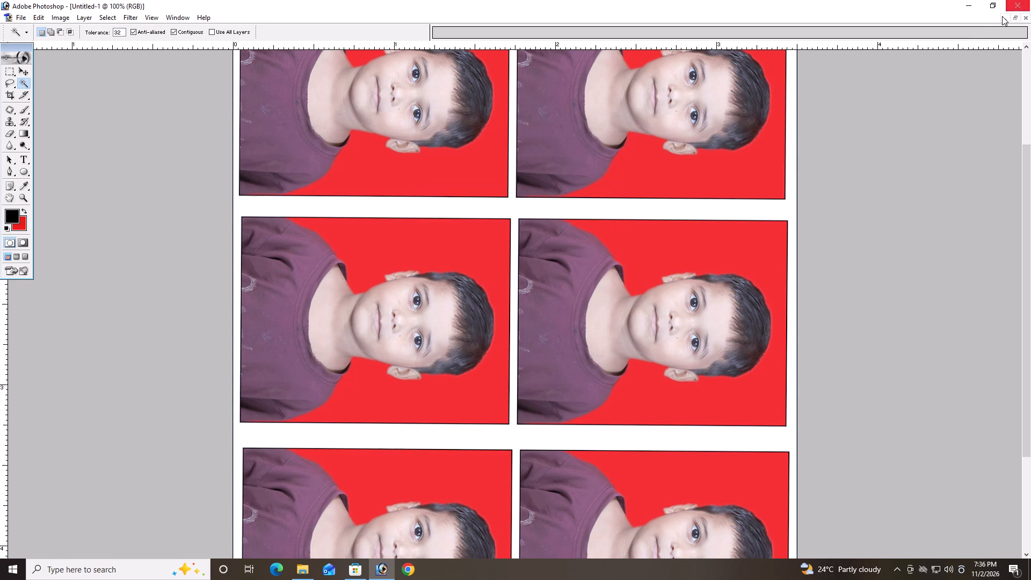
Minimize the finished sheet and close IMG_2738 without saving its changes.
left_click(1005, 19)
left_click(509, 76)
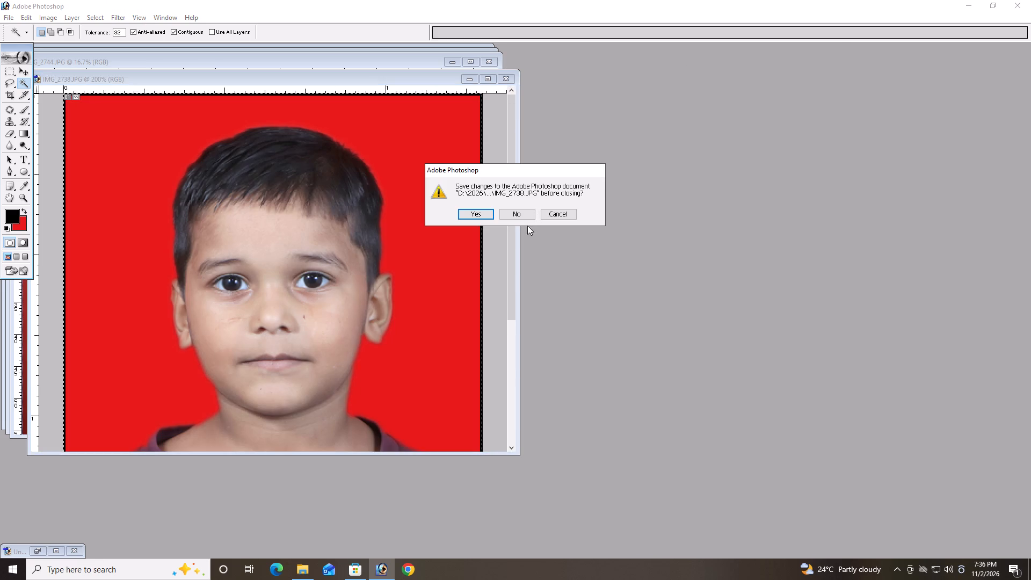
left_click(525, 215)
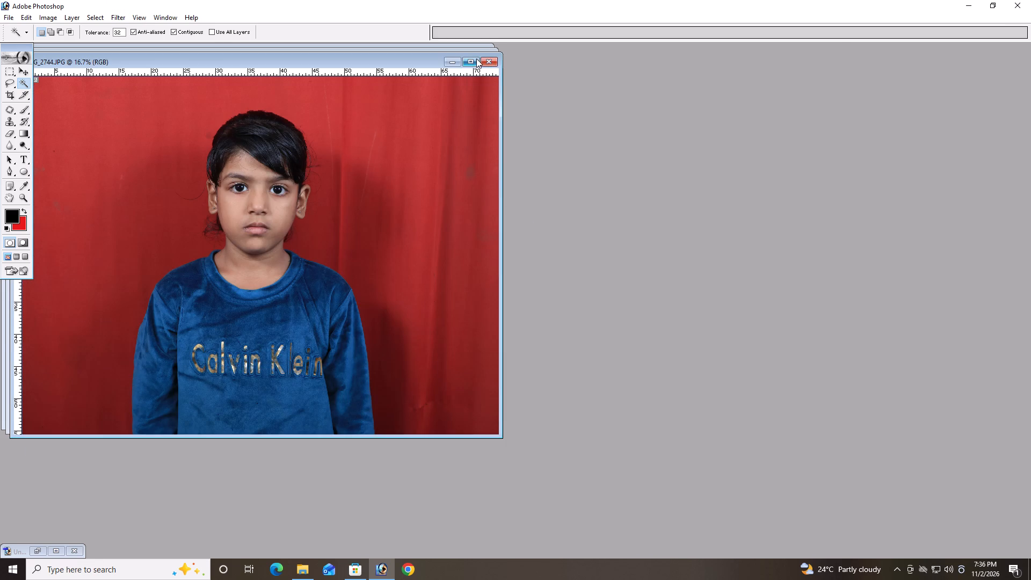
Crop IMG_2744 to a 1.3 by 1.7 in portrait at 300 pixels/inch around the child's head and upper body.
left_click(473, 59)
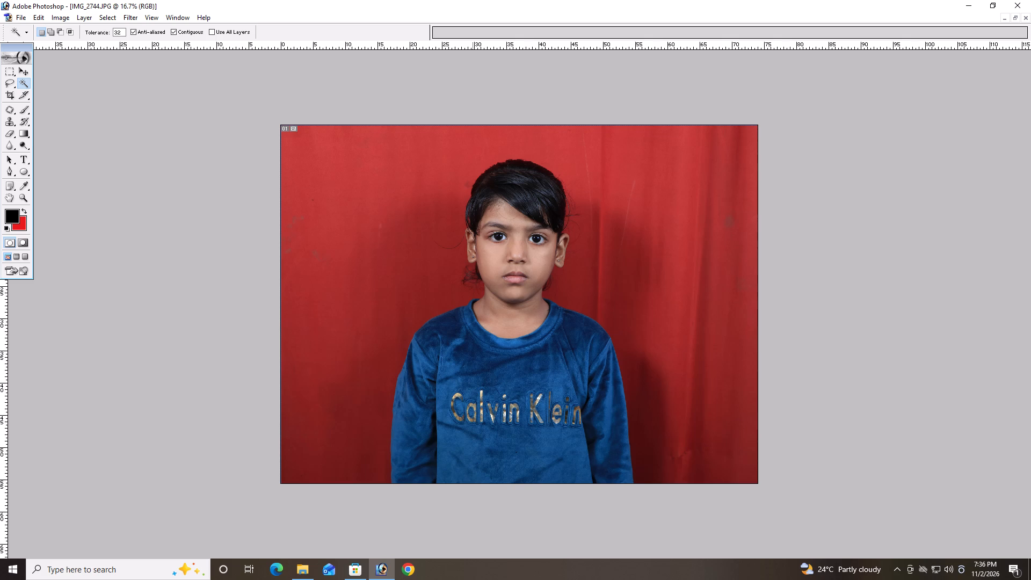
left_click(11, 92)
left_click_drag(403, 150, 602, 434)
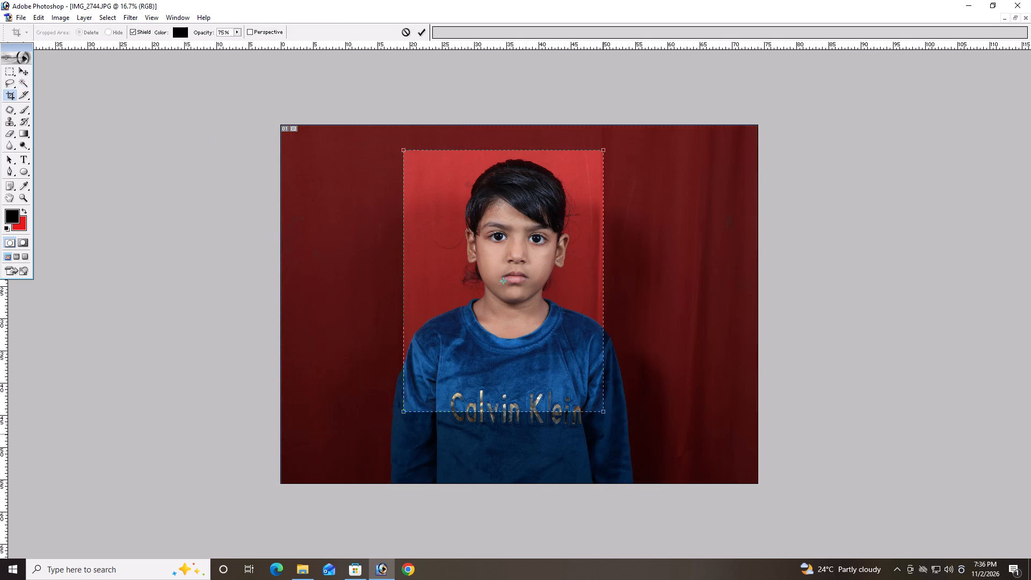
left_click_drag(606, 415, 623, 446)
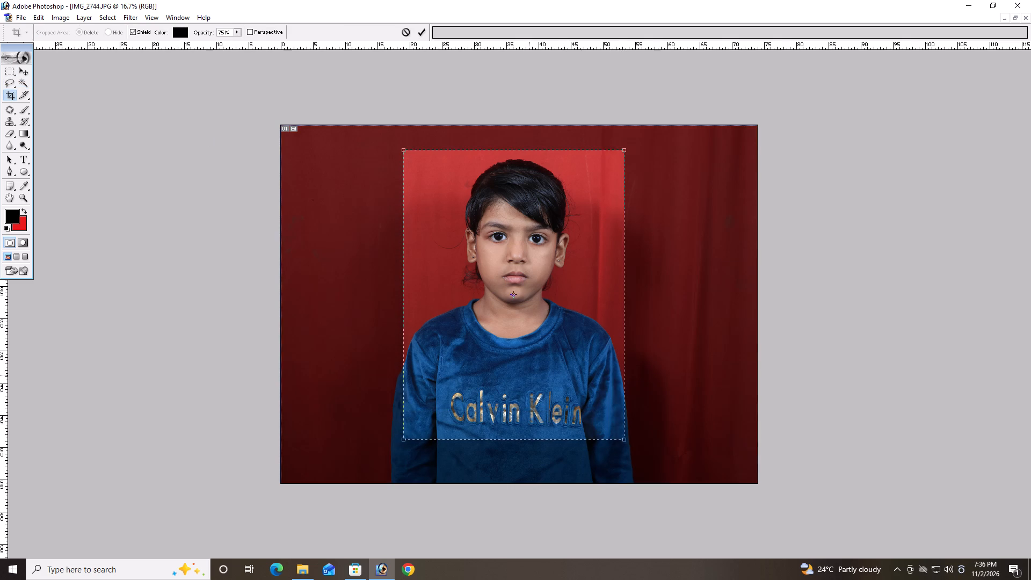
left_click(529, 375)
key("Return")
Brighten the cropped portrait by applying Levels twice with midtone input 1.22 and white input 249.
key("ctrl+plus")
key("ctrl+plus")
key("ctrl+plus")
key("ctrl+plus")
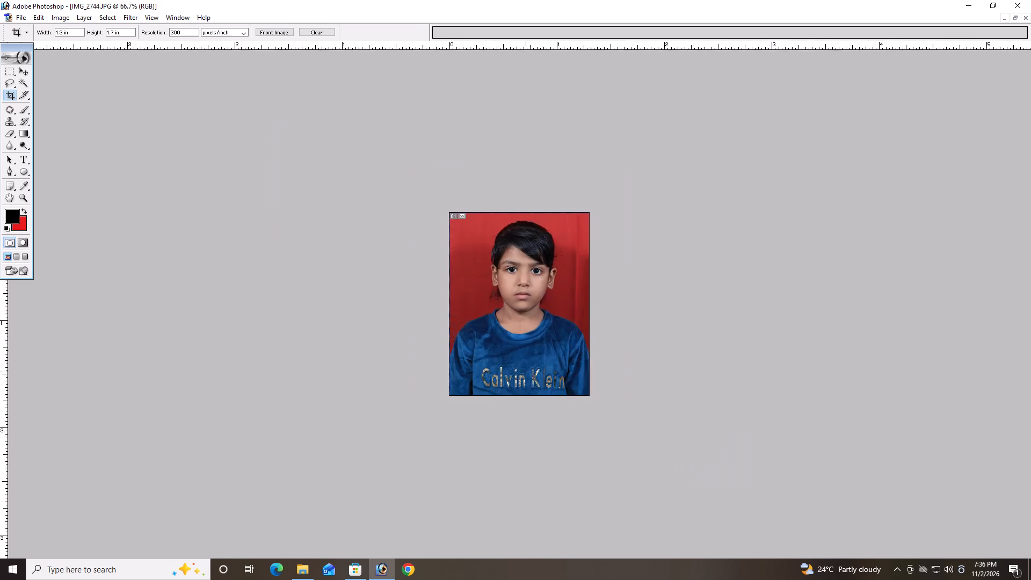
key("ctrl+plus")
key("ctrl+plus")
key("ctrl+alt+l")
key("ctrl+alt+Return")
key("ctrl+alt+l")
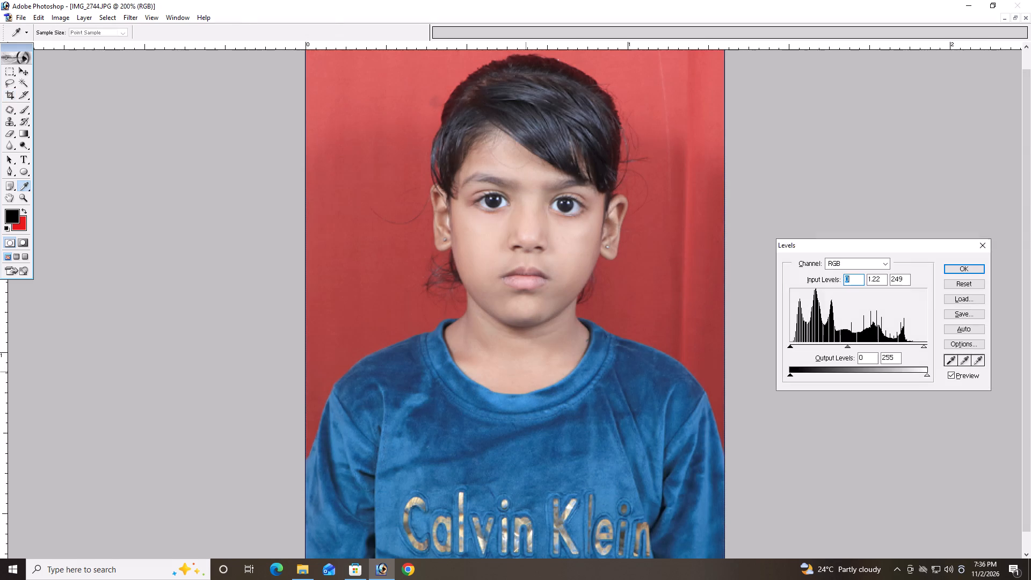
key("ctrl+alt+Return")
Select the red curtain on both sides of the child's face and shoulders with the Magic Wand at tolerance 32.
key("ctrl+alt+plus")
key("space")
left_click_drag(526, 240, 516, 293)
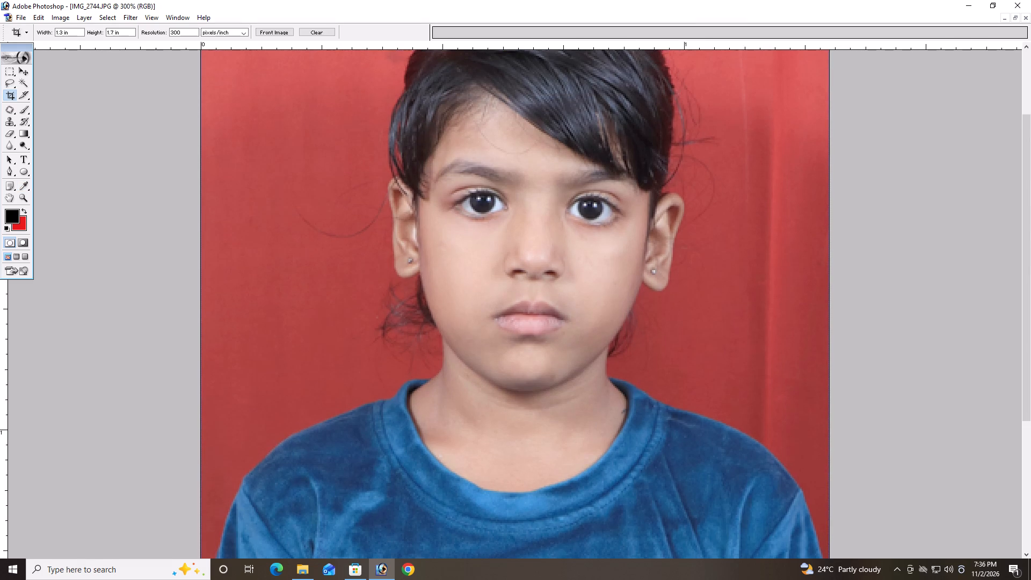
left_click_drag(26, 84, 34, 89)
left_click_drag(246, 303, 248, 311, "shift")
left_click_drag(252, 326, 259, 343, "shift")
left_click_drag(263, 347, 274, 354, "shift")
left_click_drag(280, 358, 285, 361, "shift")
left_click_drag(292, 362, 320, 366, "shift")
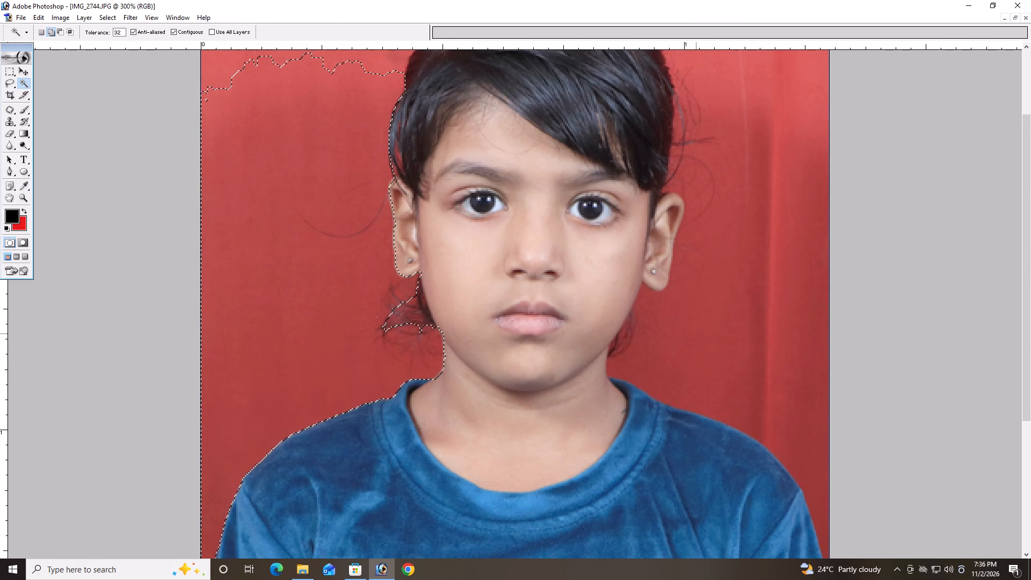
left_click_drag(696, 334, 706, 338, "shift")
left_click_drag(714, 342, 735, 354, "shift")
left_click(741, 356, "shift")
double_click(747, 358, "shift")
Add the remaining curtain shades beside and above the child's hair to the background selection.
key("space")
key("space")
key("space")
left_click_drag(474, 244, 491, 370)
left_click(706, 229, "shift")
left_click_drag(710, 207, 711, 202, "shift")
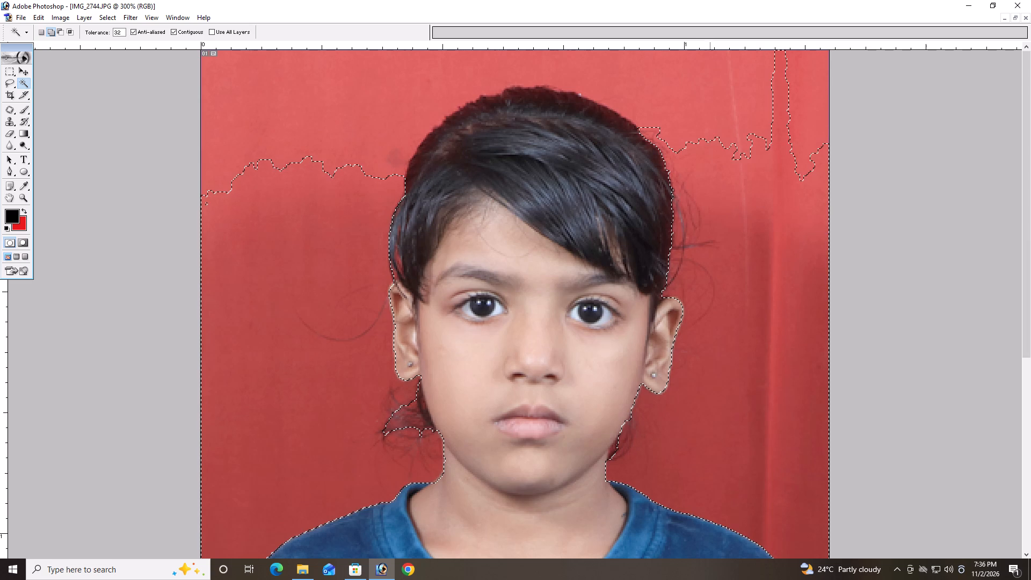
left_click_drag(711, 202, 702, 169, "shift")
left_click_drag(672, 128, 664, 111, "shift")
left_click_drag(659, 103, 642, 95, "shift")
left_click_drag(600, 88, 594, 88, "shift")
key("space")
key("space")
key("space")
left_click_drag(520, 377, 532, 195)
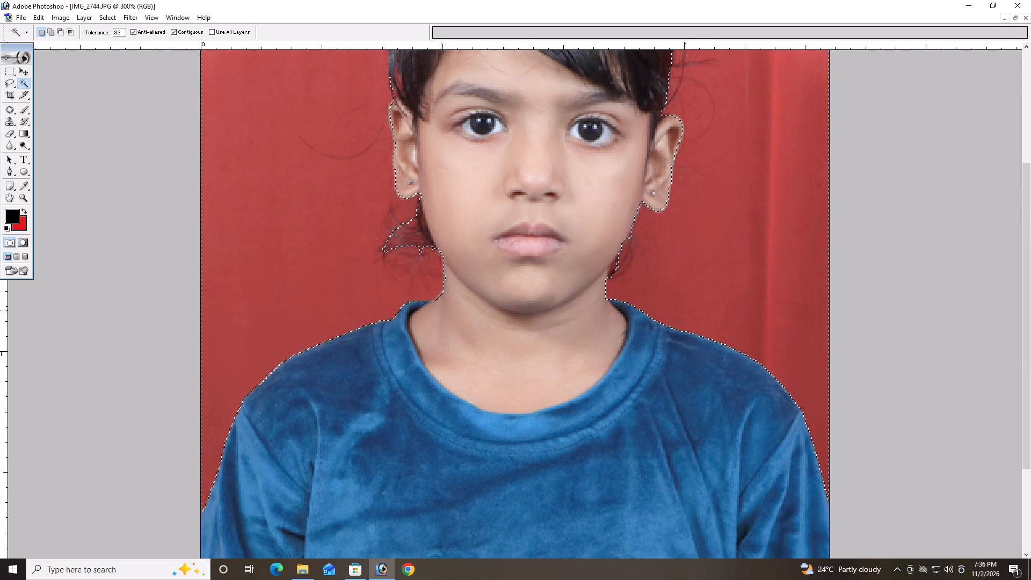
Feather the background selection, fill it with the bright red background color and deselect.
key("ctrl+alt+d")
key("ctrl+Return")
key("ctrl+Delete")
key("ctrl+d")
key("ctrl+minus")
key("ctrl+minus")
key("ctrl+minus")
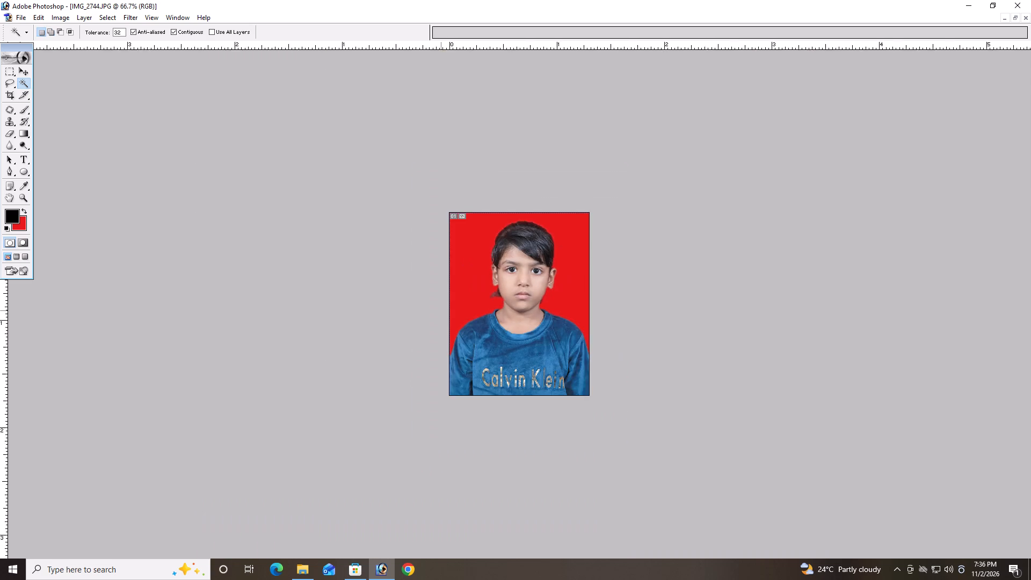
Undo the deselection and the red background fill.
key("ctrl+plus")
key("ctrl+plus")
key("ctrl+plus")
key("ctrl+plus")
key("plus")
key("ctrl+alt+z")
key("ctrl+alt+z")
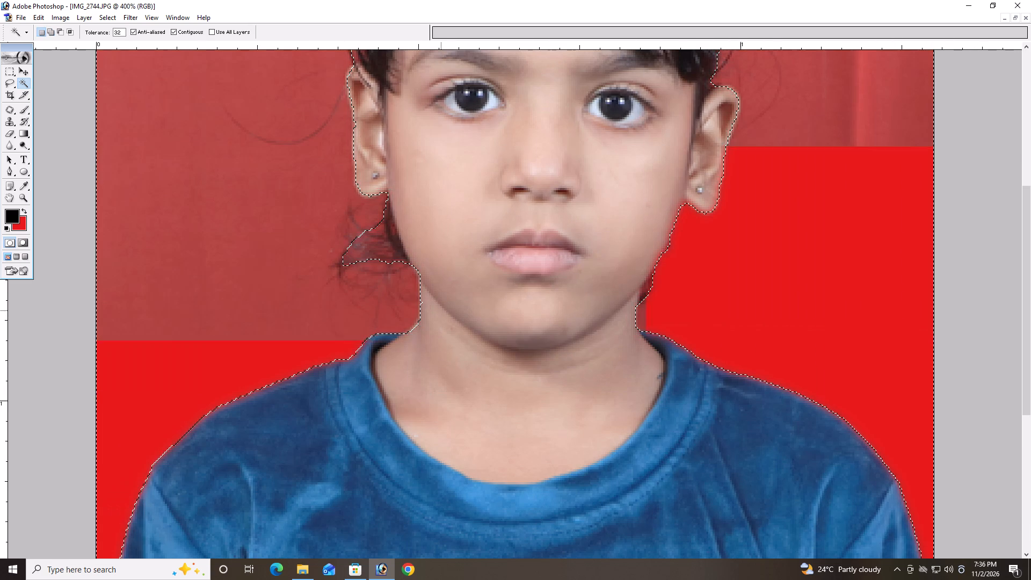
Add the stray dark hair beside both sides of the neck and jaw to the background selection.
triple_click(372, 250, "shift")
left_click(387, 250, "shift")
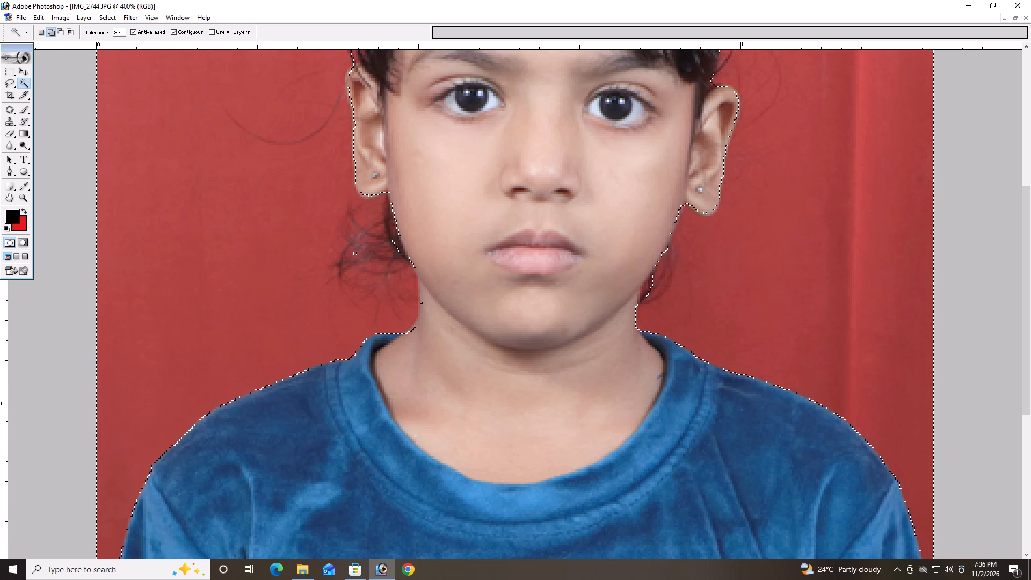
double_click(394, 247, "shift")
left_click(652, 289, "shift")
double_click(648, 293, "shift")
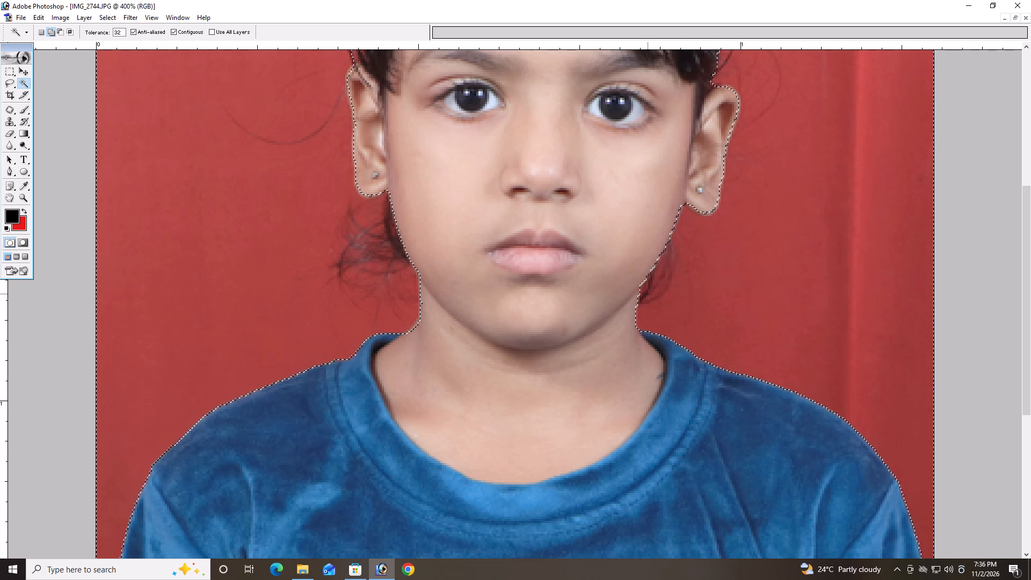
Feather the extended background selection, fill it with the bright red background color and deselect.
key("ctrl+alt+d")
key("ctrl+Return")
key("ctrl+Delete")
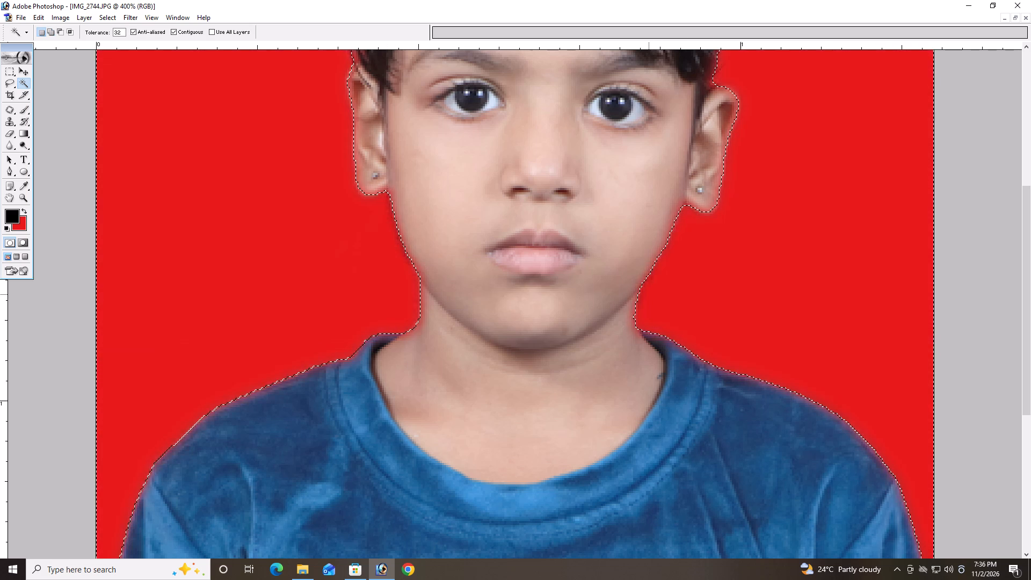
key("ctrl+d")
Stroke a black border around the edge of the whole portrait and deselect.
key("ctrl+minus")
key("ctrl+shift+a")
key("ctrl+shift+e")
key("e")
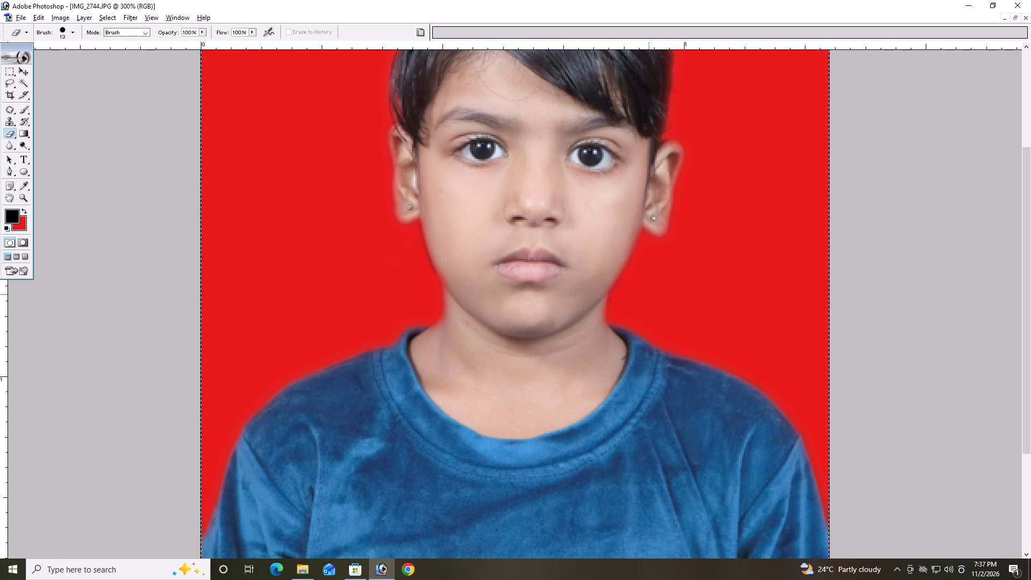
key("alt+s")
key("ctrl+Return")
key("ctrl+d")
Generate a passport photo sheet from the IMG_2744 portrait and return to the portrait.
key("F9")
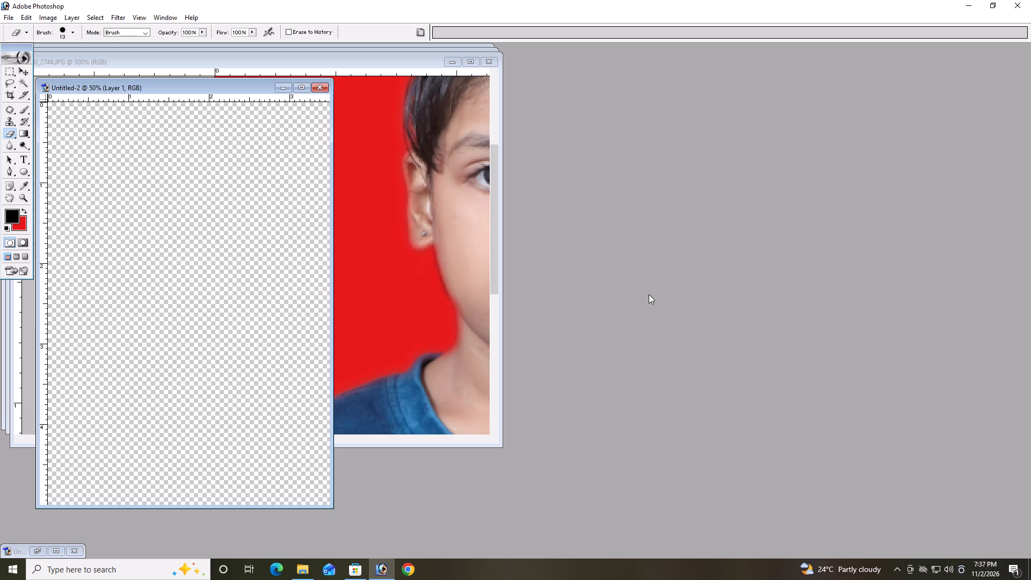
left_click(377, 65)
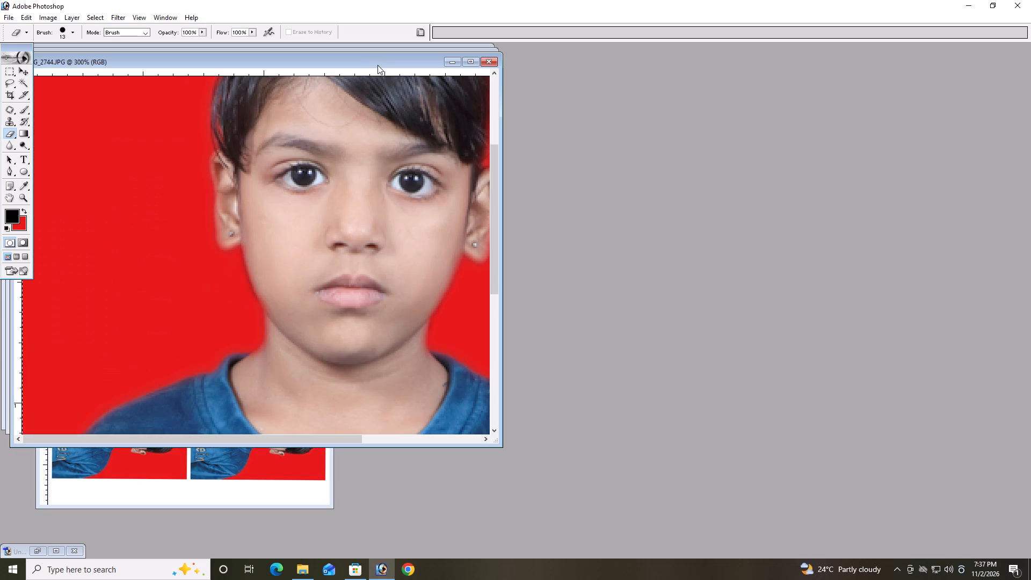
Select the whole IMG_2744 portrait, stroke a black border around its edge and deselect.
key("ctrl+shift+a")
key("ctrl+shift+e")
key("alt+e")
key("alt+s")
key("ctrl+Return")
key("ctrl+d")
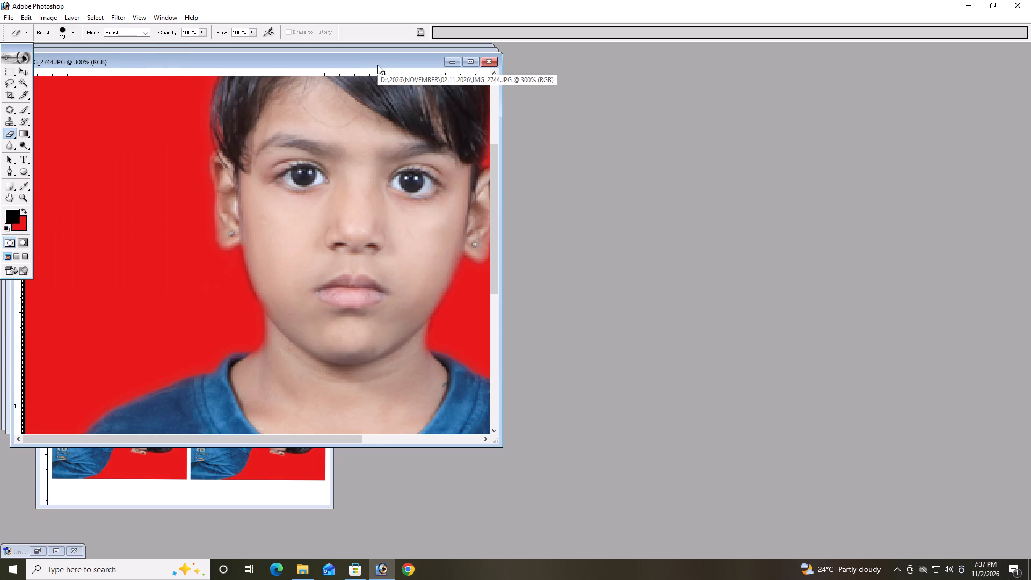
Generate a new six-photo passport sheet from the bordered IMG_2744 portrait and maximize it.
key("F9")
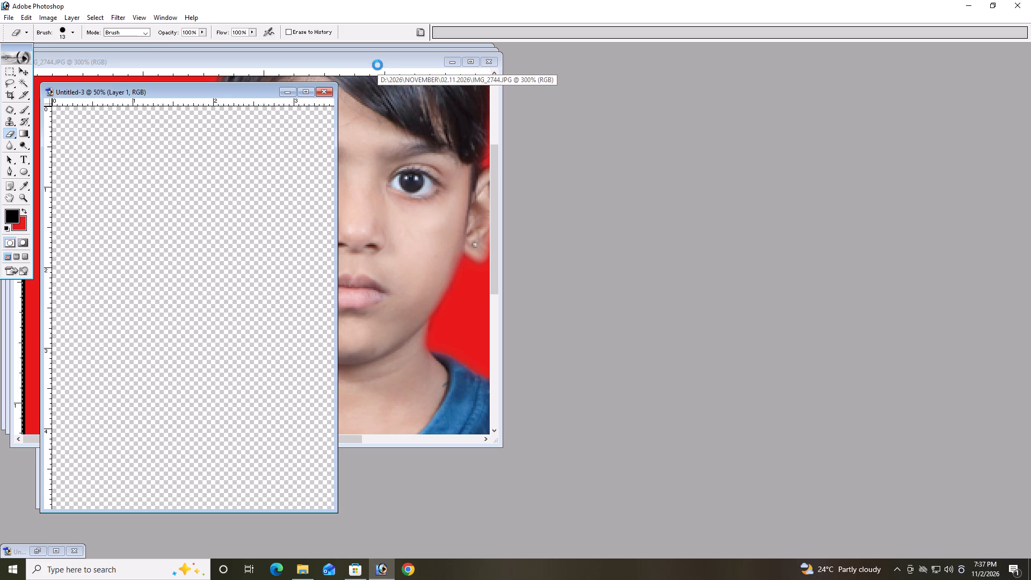
left_click(310, 93)
Brighten the new sheet with the last-used Levels and Curves settings.
key("ctrl+plus")
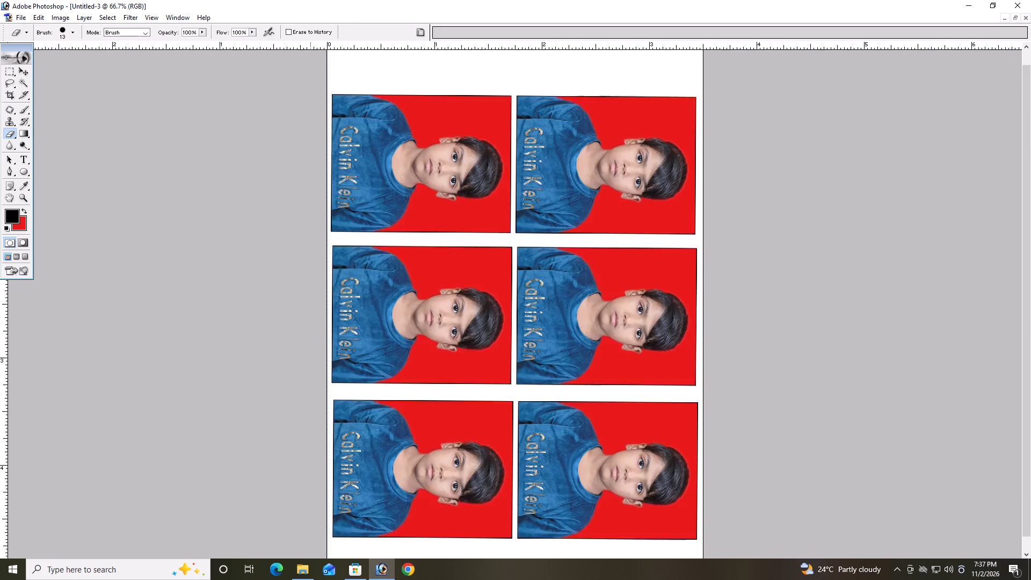
key("ctrl+plus")
key("ctrl+alt+l")
key("ctrl+alt+Return")
key("ctrl+alt+plus")
key("ctrl+alt+m")
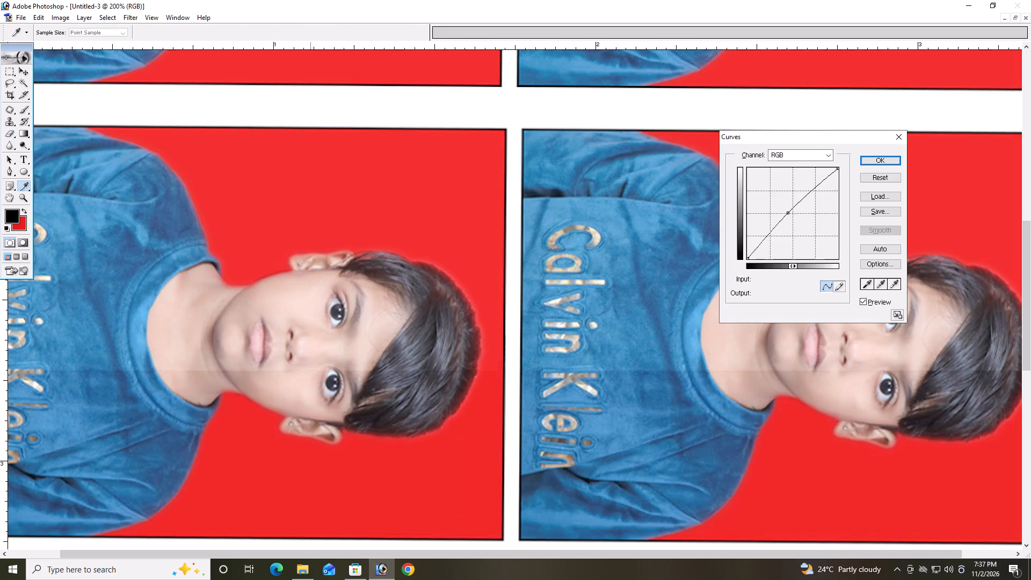
key("ctrl+alt+Return")
Shift the sheet's color balance toward cyan and blue, with blue +8 in the highlights and levels -7, 0, +7 in the midtones.
key("ctrl+minus")
key("ctrl+b")
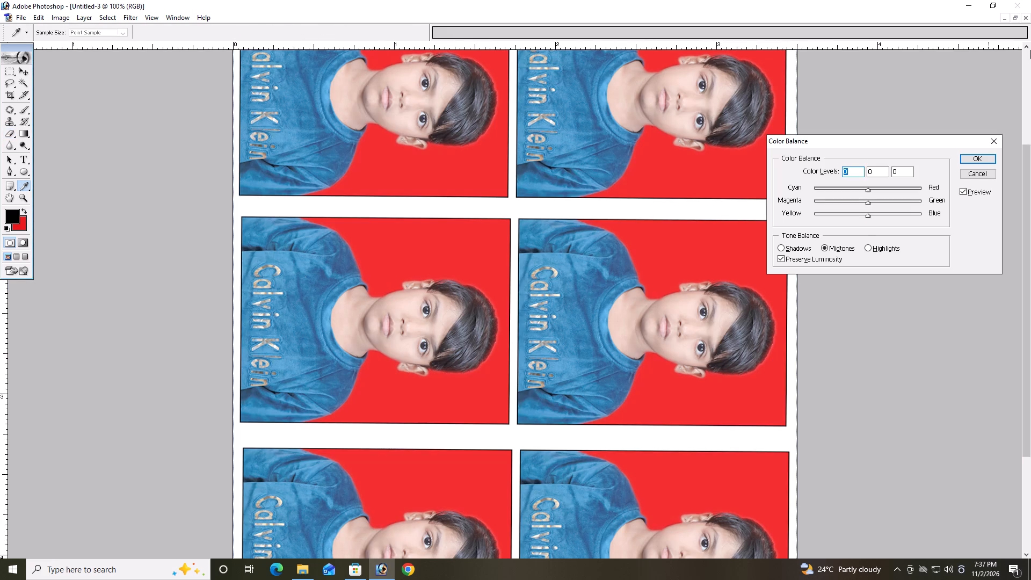
left_click(869, 247)
left_click(872, 216)
left_click(865, 187)
left_click(858, 247)
left_click_drag(874, 219, 872, 223)
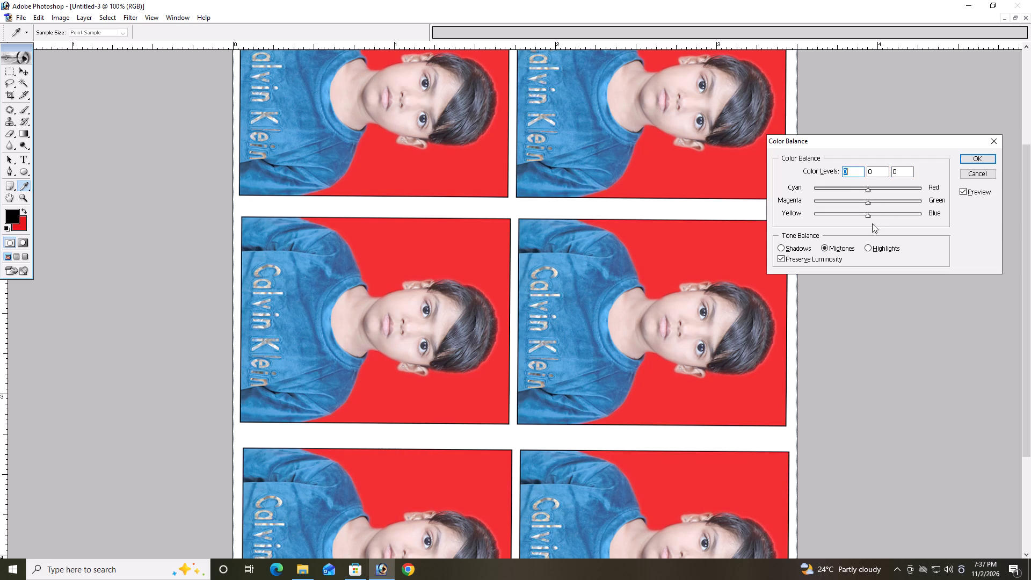
left_click_drag(872, 223, 872, 224)
left_click_drag(875, 218, 872, 222)
left_click(862, 189)
left_click(980, 165, "ctrl")
key("ctrl+b")
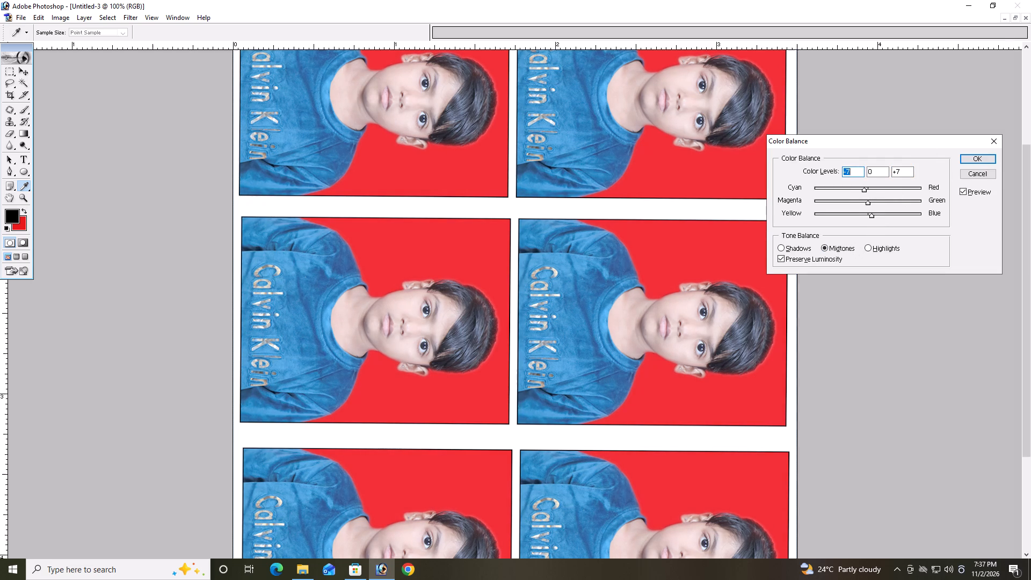
left_click(987, 160)
Warm the sheet's midtones with a second Color Balance adjustment of +4, 0, -5.
key("ctrl+b")
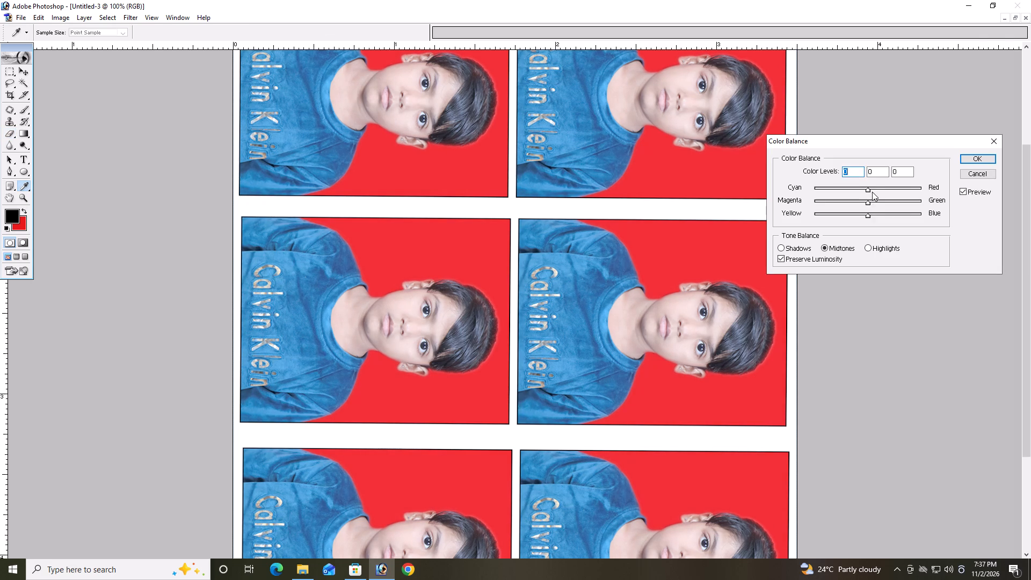
left_click(872, 192)
left_click_drag(862, 216, 865, 224)
left_click(972, 154)
Save the sheet as a JPEG copy named 3 in the PC folder at quality 12.
key("ctrl+alt+s")
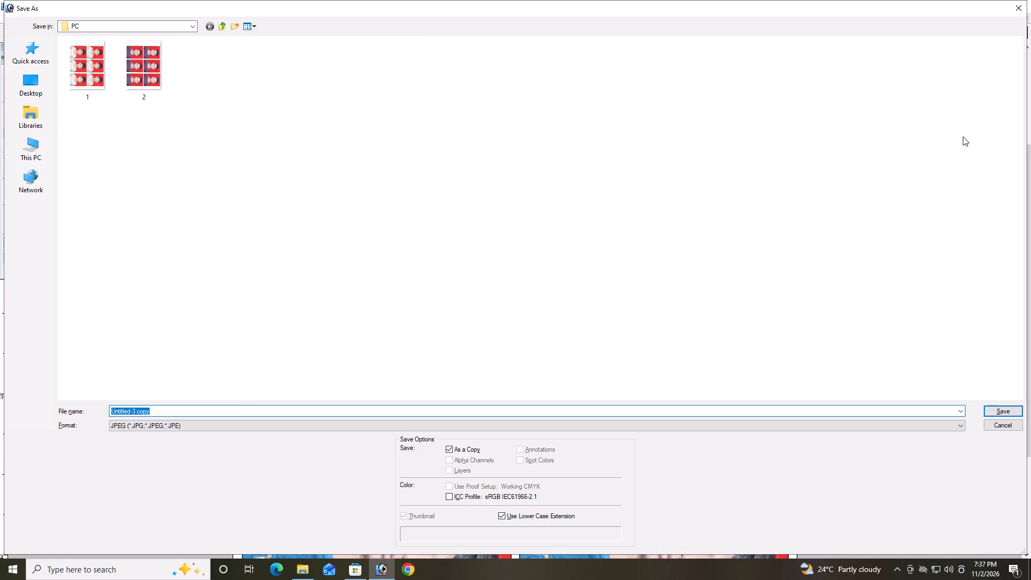
key("3")
key("Return")
key("Return")
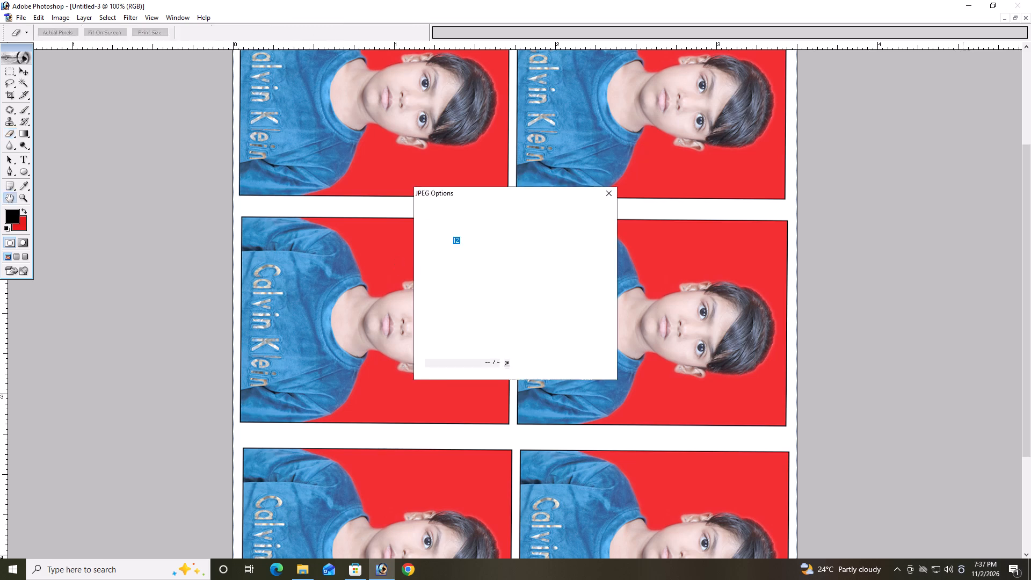
key("Return")
key("Return")
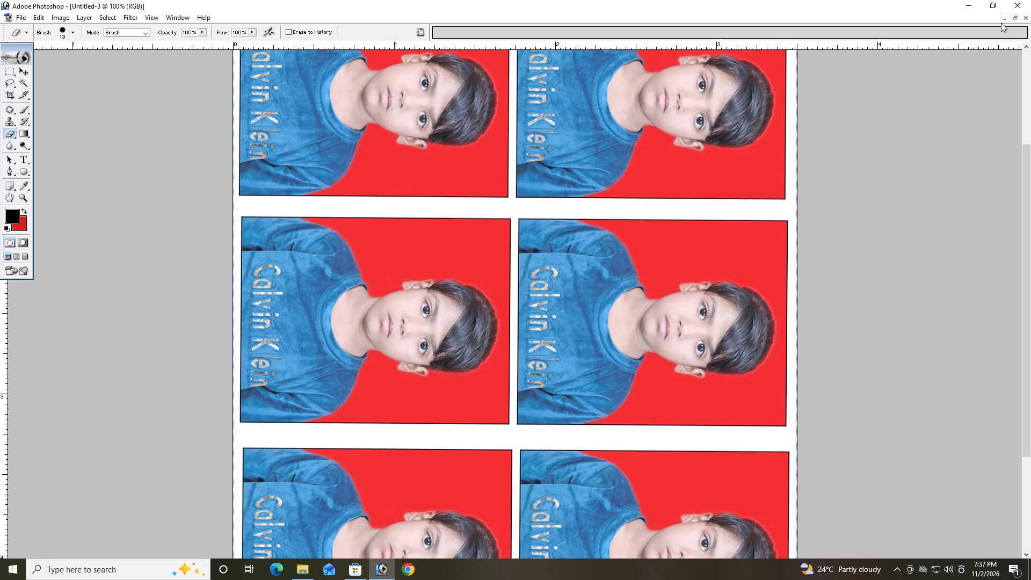
Minimize the saved sheet and close IMG_2744 and the borderless Untitled-2 sheet without saving their changes.
left_click(1004, 19)
left_click(490, 62)
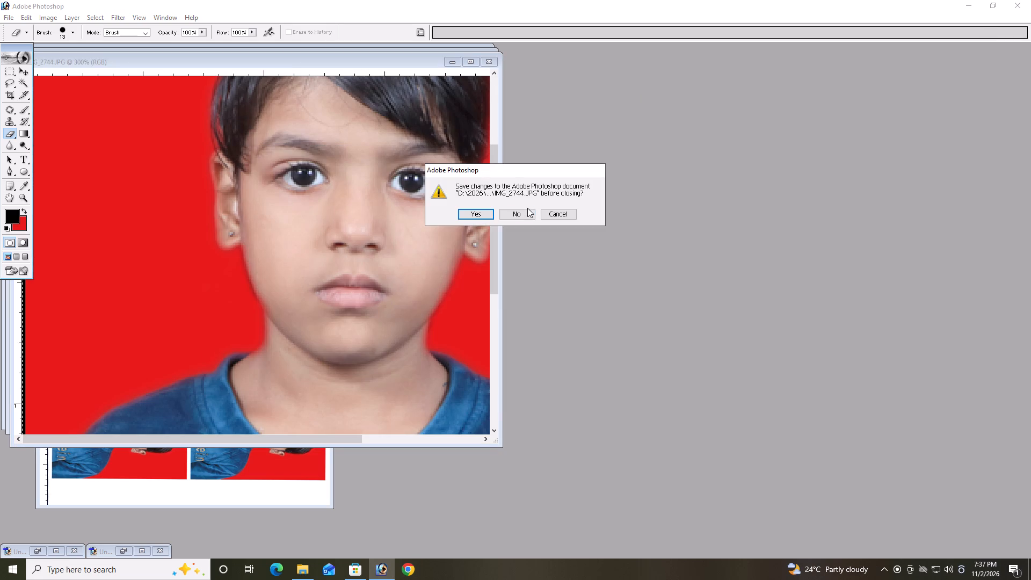
left_click(522, 210)
left_click(325, 91)
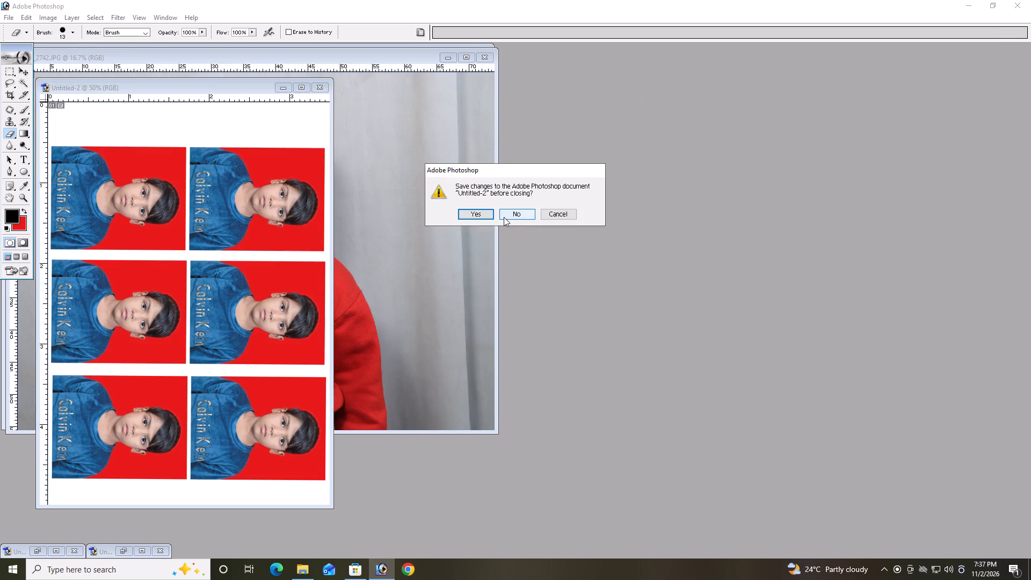
left_click(505, 216)
Maximize IMG_2742 and crop it to a 1.3 by 1.7 in portrait at 300 pixels/inch around the child's head and chest.
left_click_drag(374, 56, 786, 87)
left_click(875, 88)
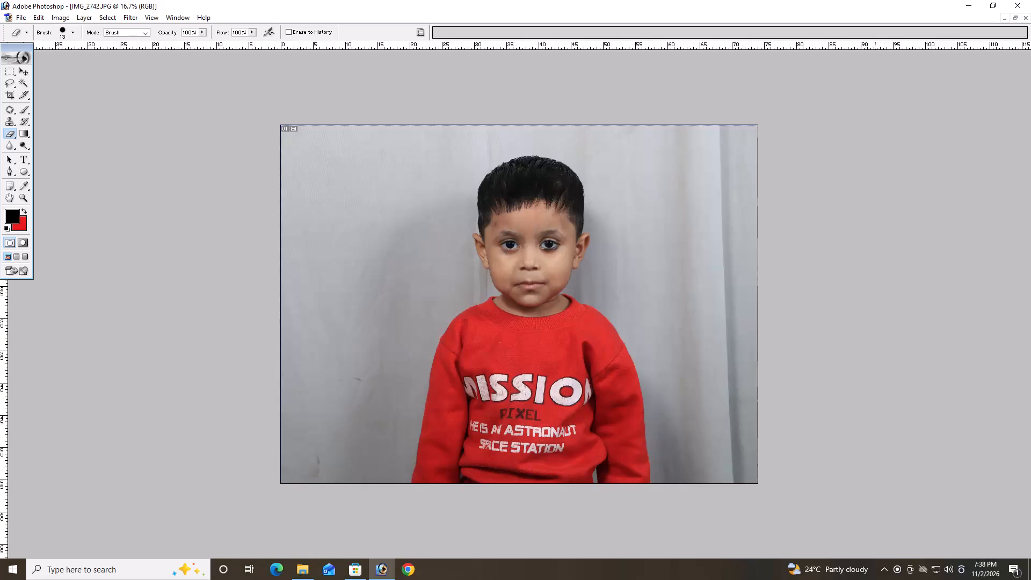
left_click_drag(8, 98, 18, 105)
left_click_drag(392, 205, 624, 477)
left_click_drag(504, 434, 530, 374)
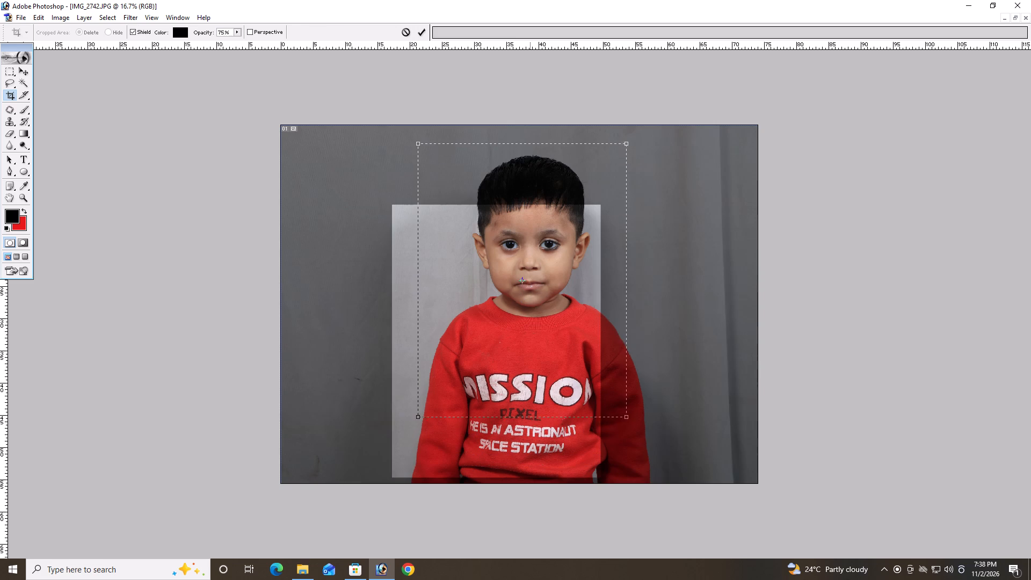
left_click_drag(530, 374, 533, 372)
key("Return")
Set the background color to near-white FDF8F8.
key("ctrl+plus")
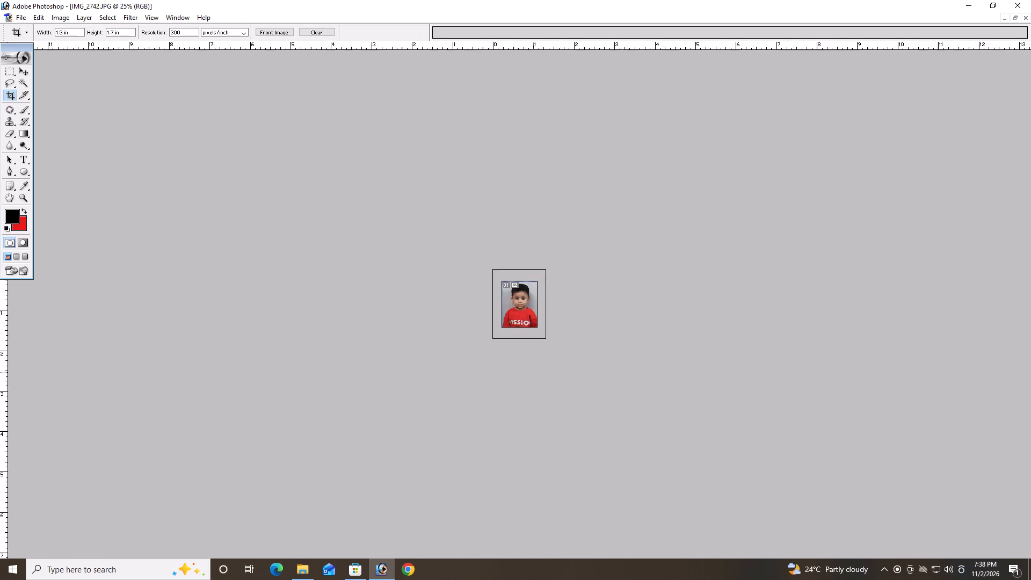
key("ctrl+plus")
key("ctrl+plus")
key("ctrl+plus")
key("ctrl+plus")
key("ctrl+plus")
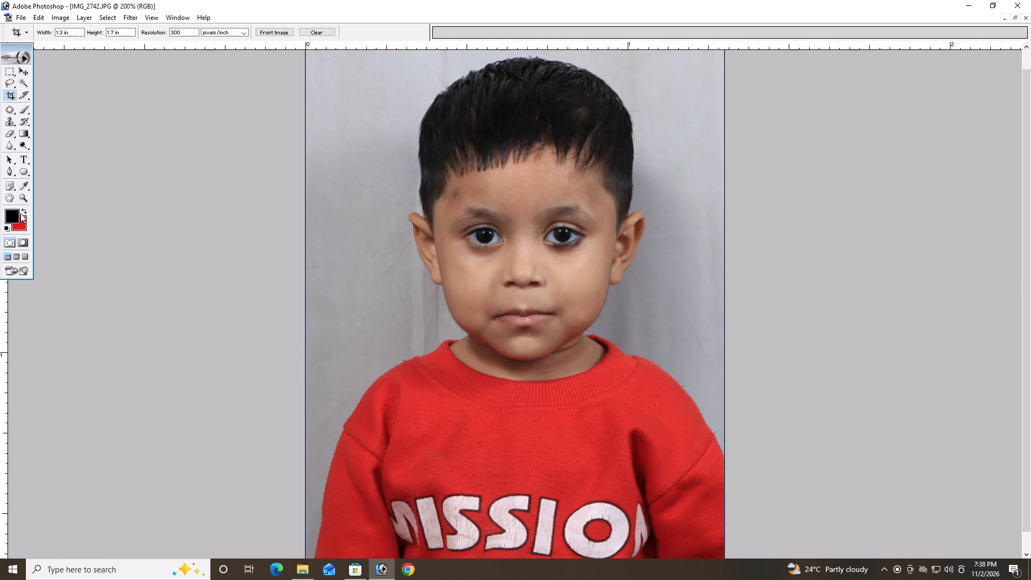
left_click(24, 223)
left_click(393, 221)
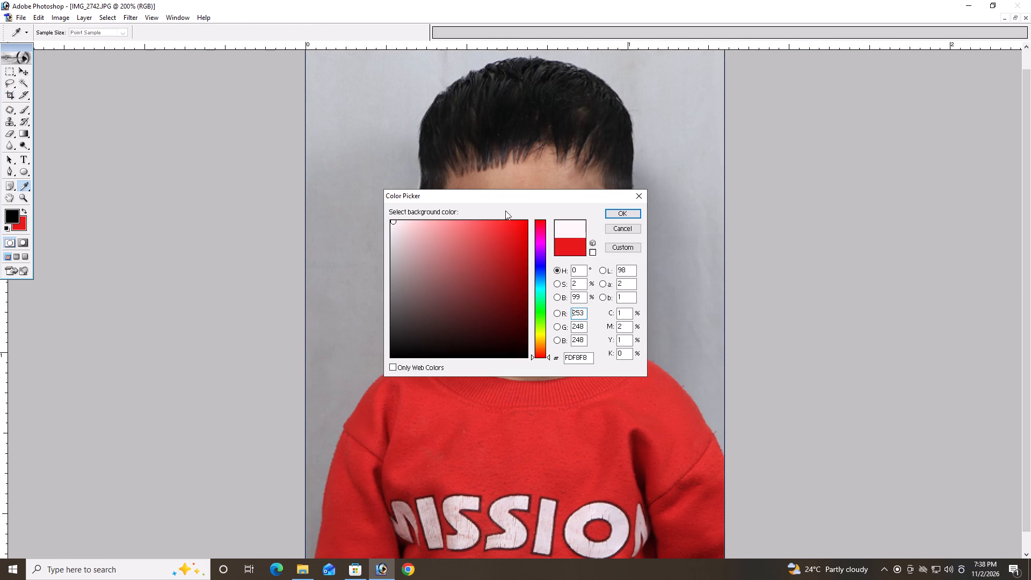
left_click(615, 209)
Select the gray curtain backdrop on both sides of the child with the Magic Wand, including the shadowed areas beside the face.
left_click_drag(27, 85, 41, 91)
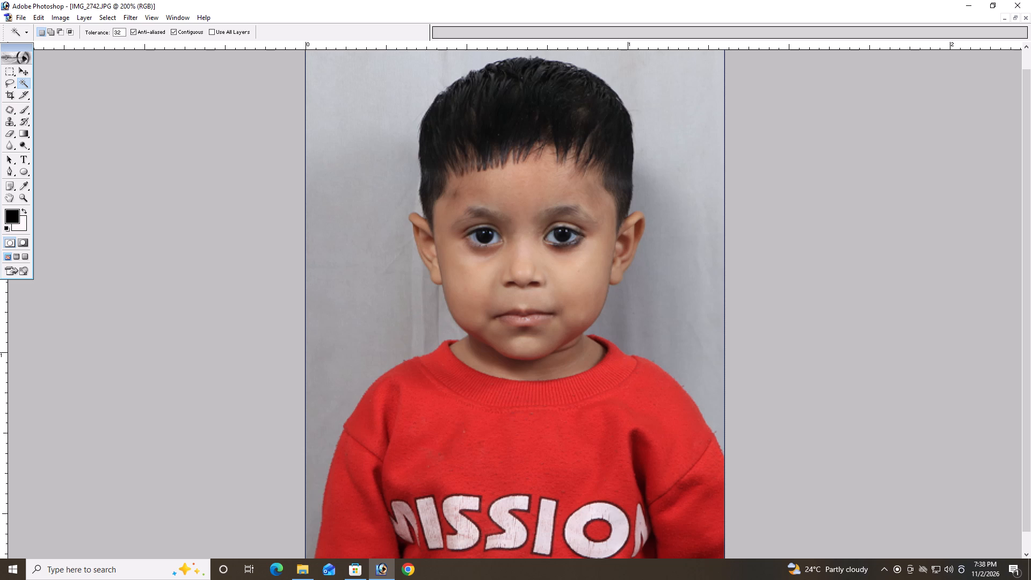
left_click_drag(365, 257, 367, 265, "shift")
left_click_drag(369, 274, 372, 288, "shift")
left_click(373, 303, "shift")
left_click(374, 308, "shift")
left_click_drag(382, 199, 383, 160, "shift")
left_click_drag(375, 137, 375, 131, "shift")
left_click(376, 120, "shift")
left_click(376, 105, "shift")
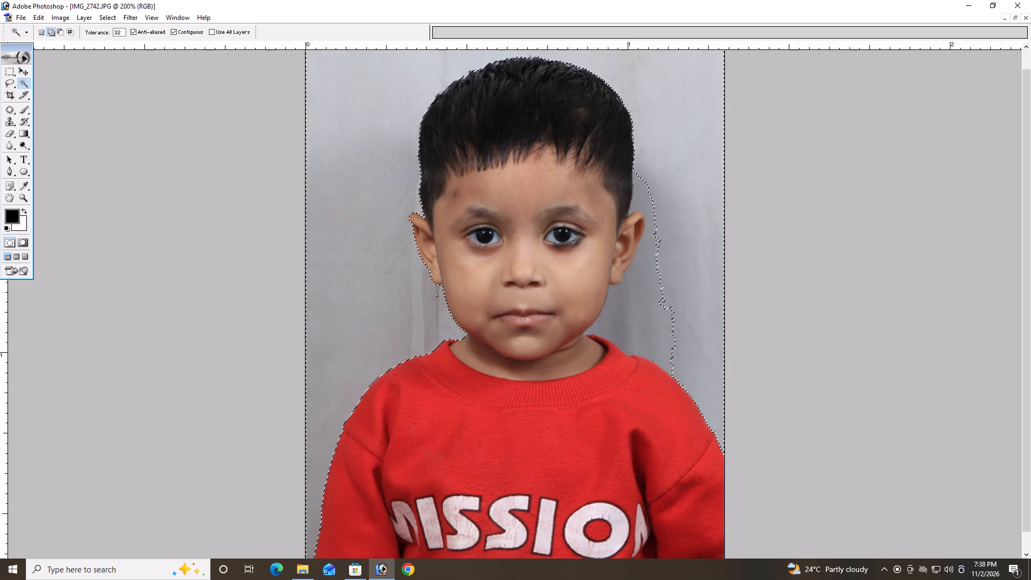
left_click_drag(676, 278, 670, 288, "shift")
left_click_drag(659, 298, 652, 306, "shift")
left_click(645, 310, "shift")
double_click(621, 320, "shift")
Feather the backdrop selection, fill it with the near-white background color and deselect.
key("space")
key("space")
key("space")
key("space")
left_click_drag(533, 185, 545, 280)
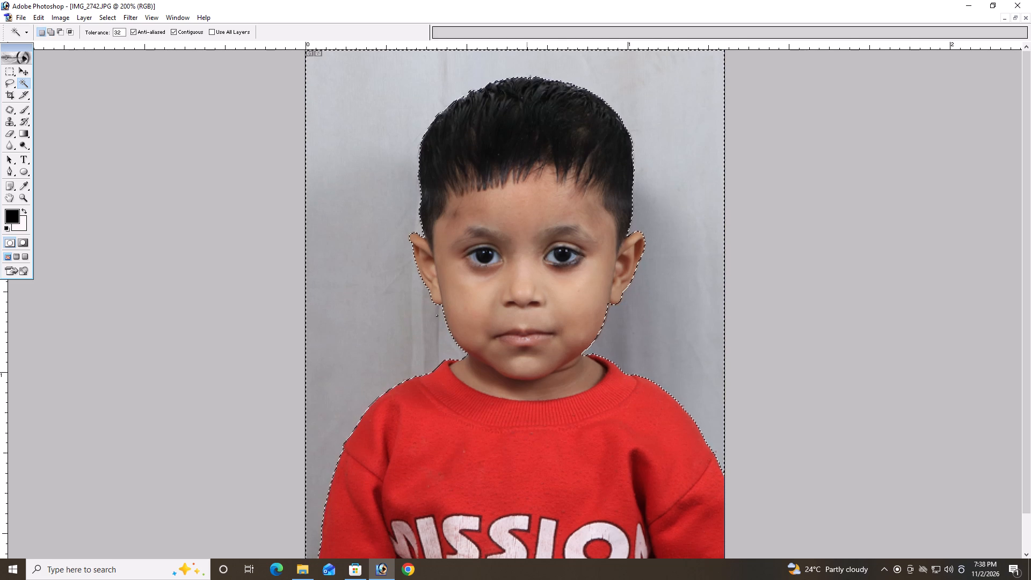
key("ctrl+alt+d")
key("ctrl+Return")
key("ctrl+Delete")
key("ctrl+d")
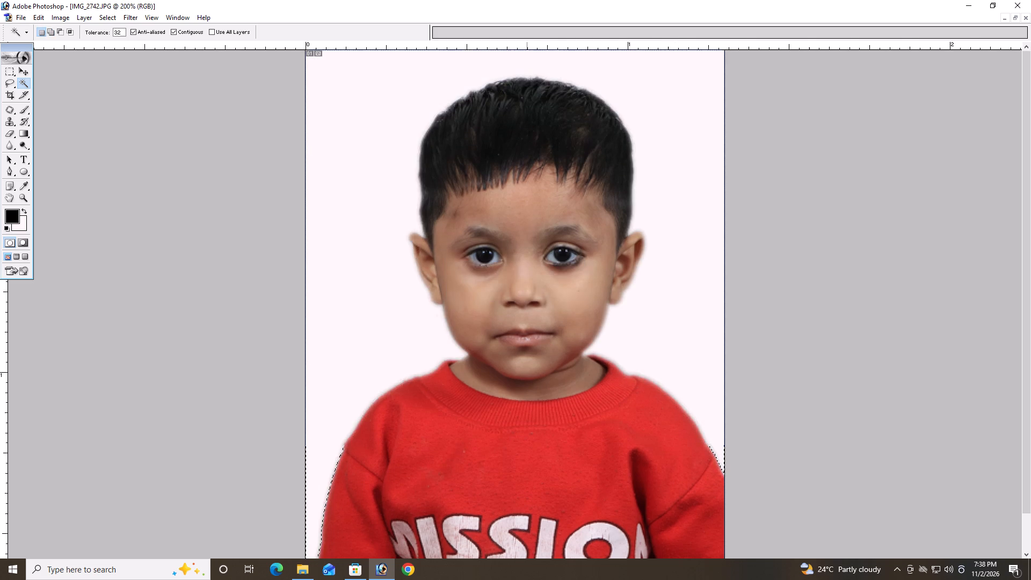
Stroke a 3 px black centered border around the whole IMG_2742 portrait and deselect.
key("ctrl+minus")
key("ctrl+shift+a")
key("ctrl+shift+e")
key("alt+e")
key("alt+s")
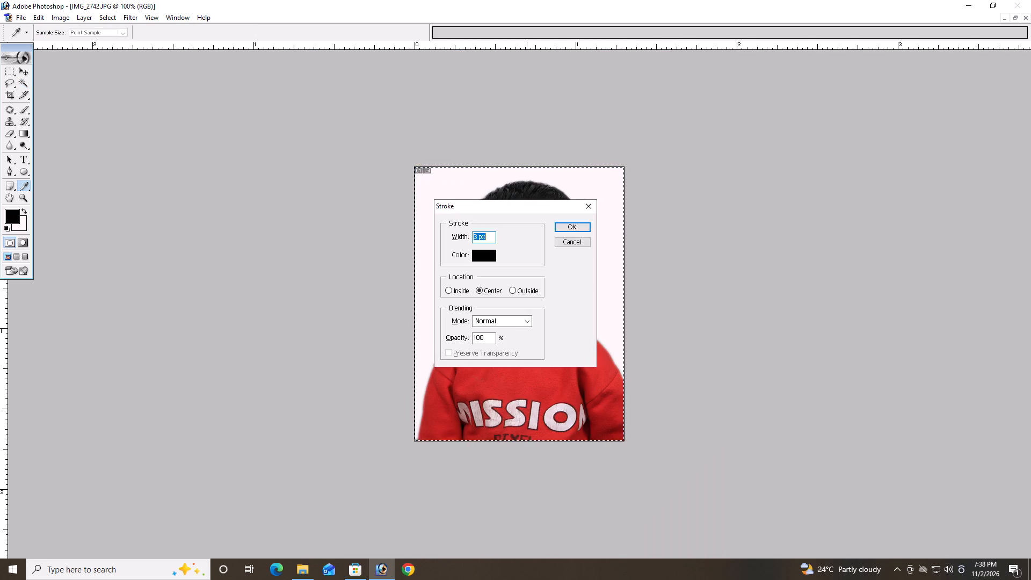
key("ctrl+Return")
key("ctrl+d")
Brighten the IMG_2742 portrait by applying the last-used Levels settings twice.
key("ctrl+alt+l")
key("ctrl+alt+Return")
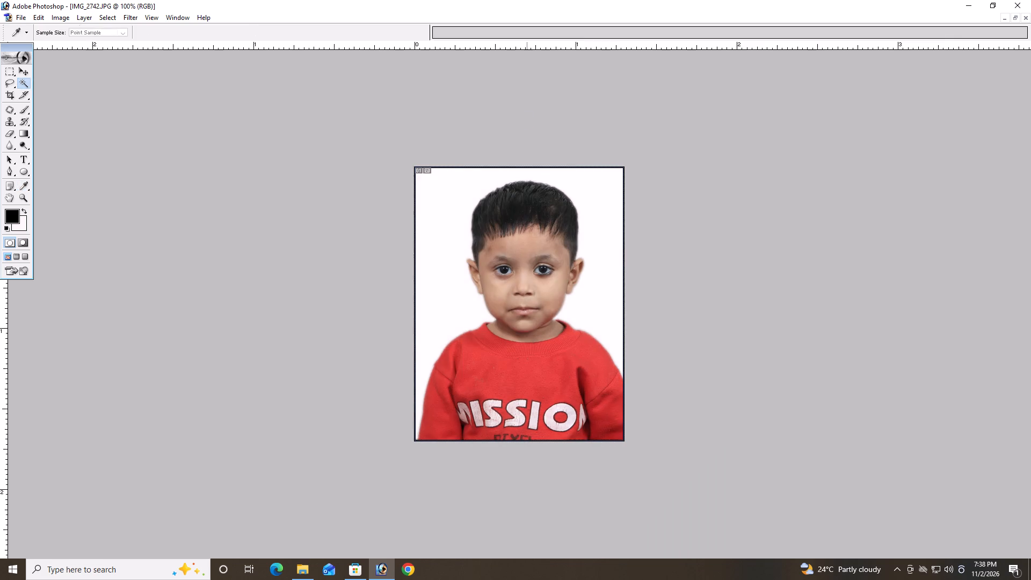
key("ctrl+alt+plus")
key("ctrl+alt+l")
key("ctrl+alt+Return")
Generate a six-photo passport sheet from the IMG_2742 portrait and maximize it.
key("F9")
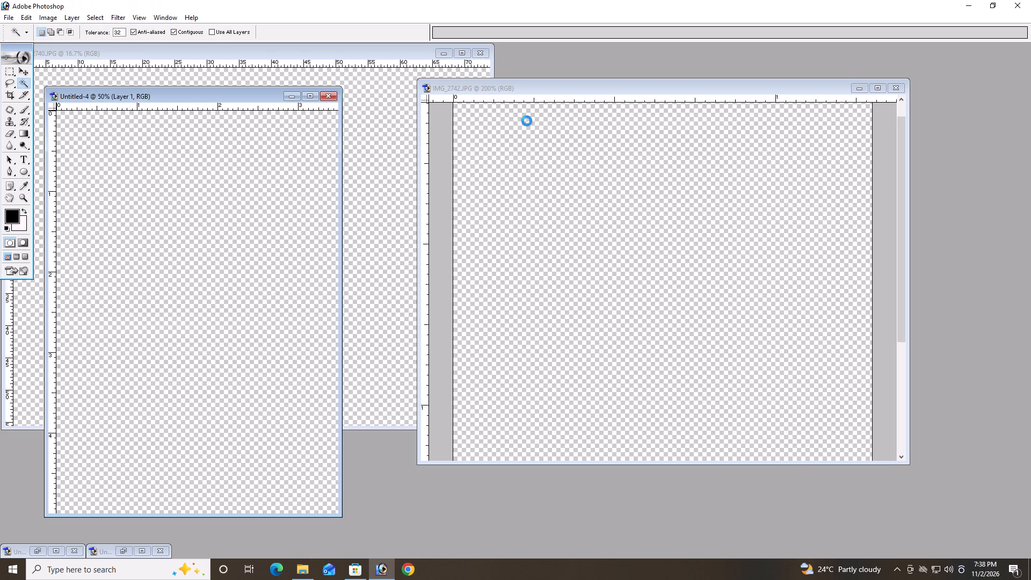
left_click(314, 97)
Brighten the IMG_2742 sheet with the last-used Curves settings.
key("ctrl+plus")
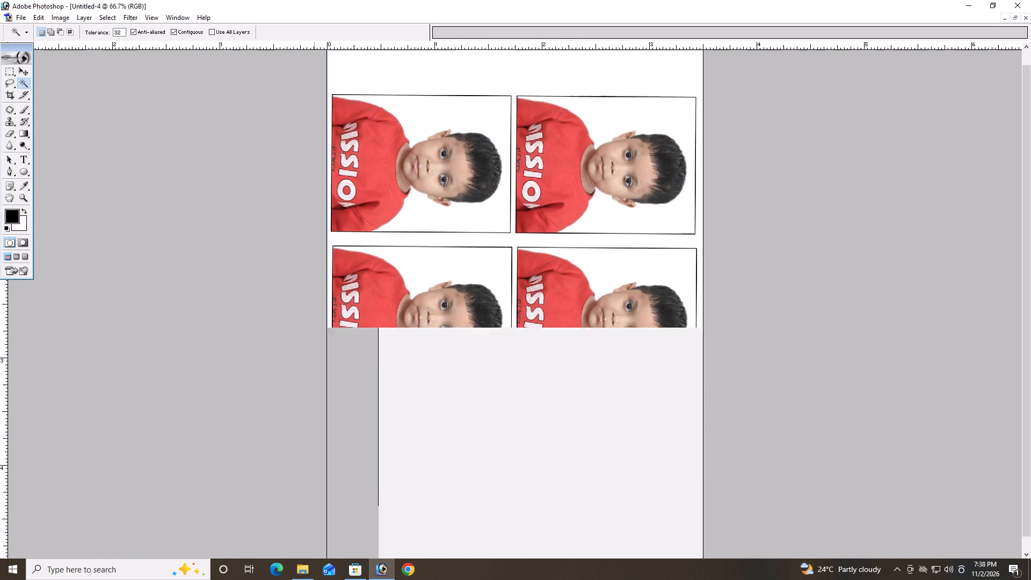
key("ctrl+plus")
key("ctrl+alt+m")
key("ctrl+Return")
Apply Color Balance to the IMG_2742 sheet: highlights -3, 0, +5 and midtones -8, 0, +6.
key("ctrl+b")
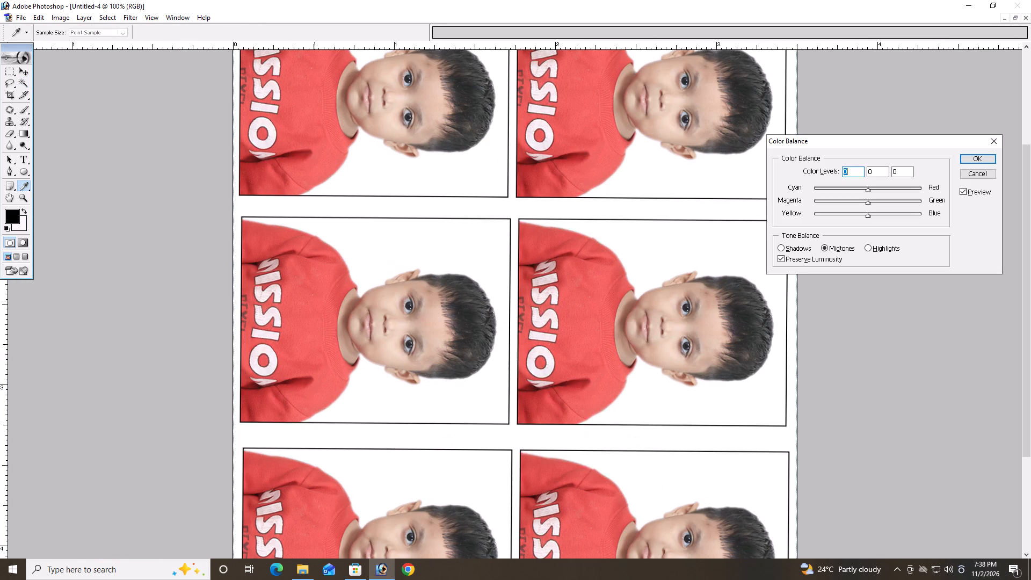
left_click(867, 247)
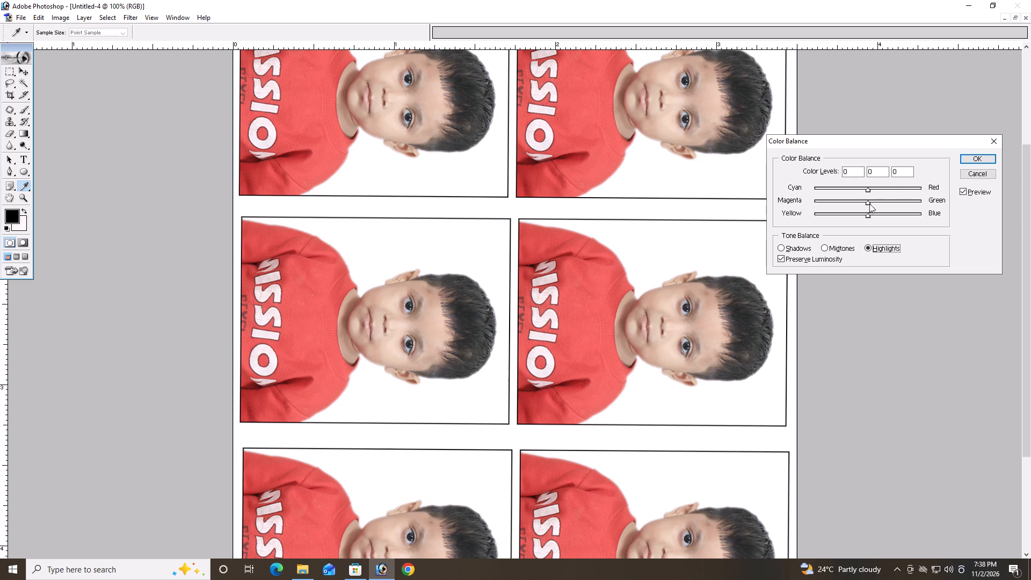
left_click(870, 216)
left_click(866, 191)
left_click(848, 252)
left_click(871, 219)
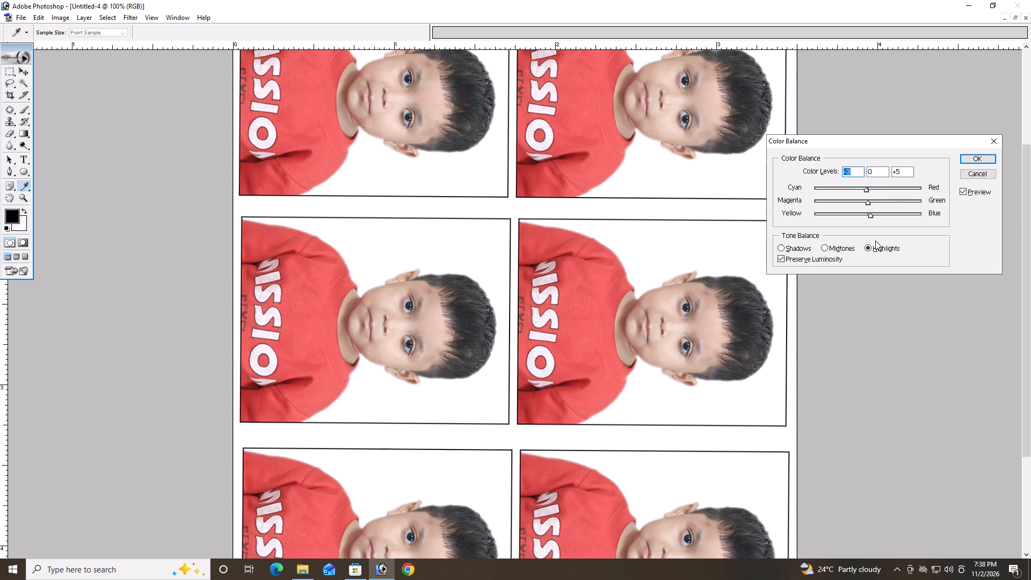
left_click(875, 241)
left_click(844, 244)
left_click(871, 216)
left_click(863, 191)
left_click(974, 161, "ctrl")
Warm the IMG_2742 sheet's midtones with Color Balance levels of +6, 0, -4.
key("ctrl+b")
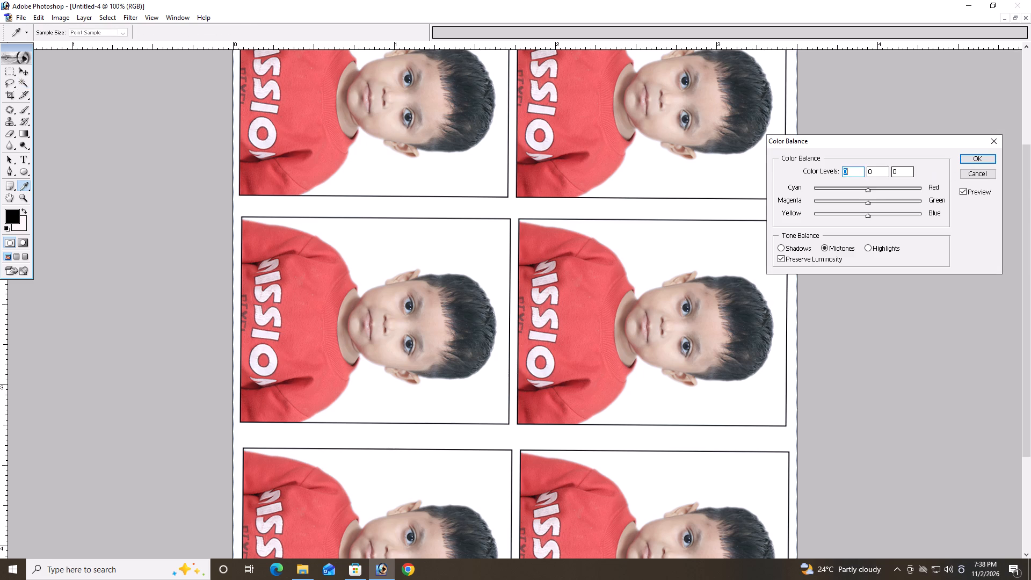
left_click_drag(868, 189, 871, 194)
left_click(866, 218)
left_click(978, 157)
Brighten the IMG_2742 sheet again with the last-used Curves settings.
key("ctrl+alt+m")
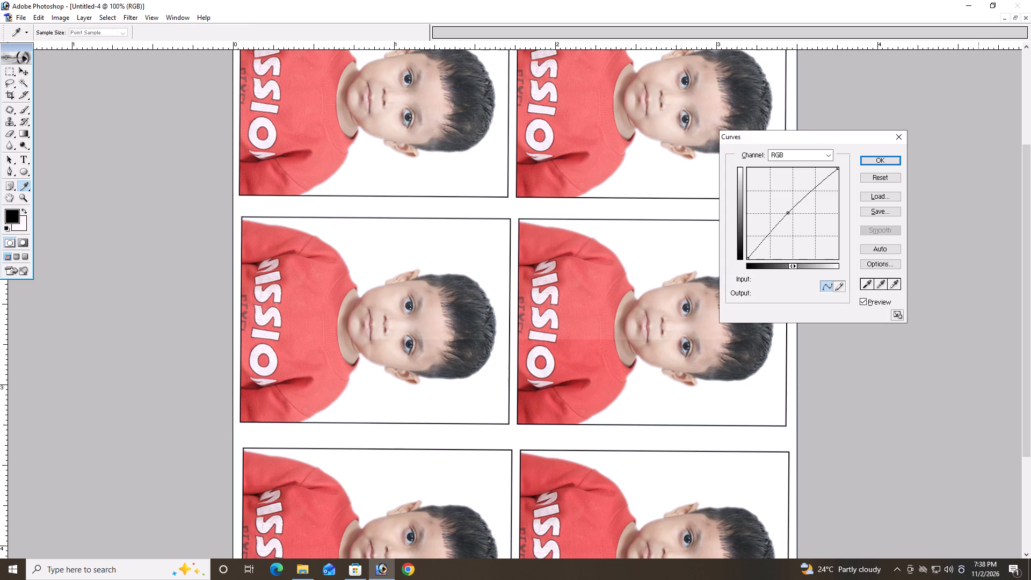
key("ctrl+alt+Return")
Save a JPEG copy of the IMG_2742 sheet in the PC folder as 4, accepting the JPEG options.
key("ctrl+alt+s")
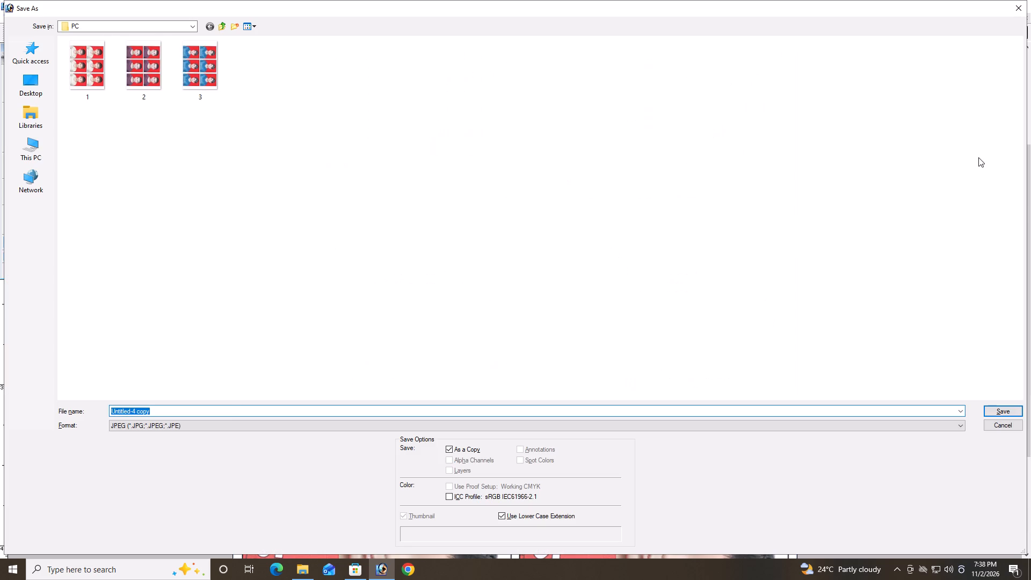
key("4")
key("Return")
key("Return")
key("Return")
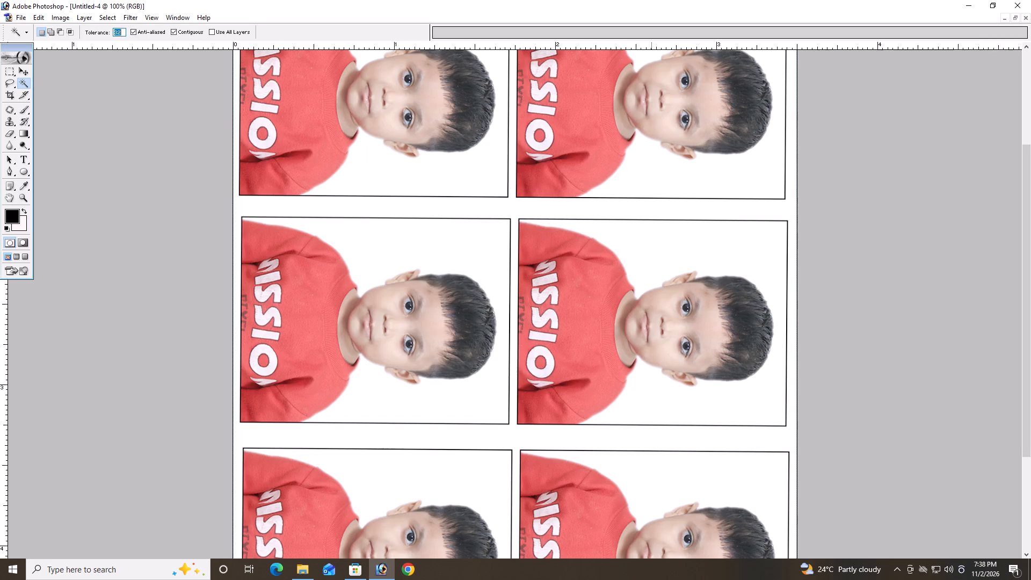
key("Return")
Minimize the finished sheet and close the IMG_2742 portrait.
scroll(696, 127, "up", 1)
scroll(697, 127, "down", 1)
scroll(697, 127, "up", 1)
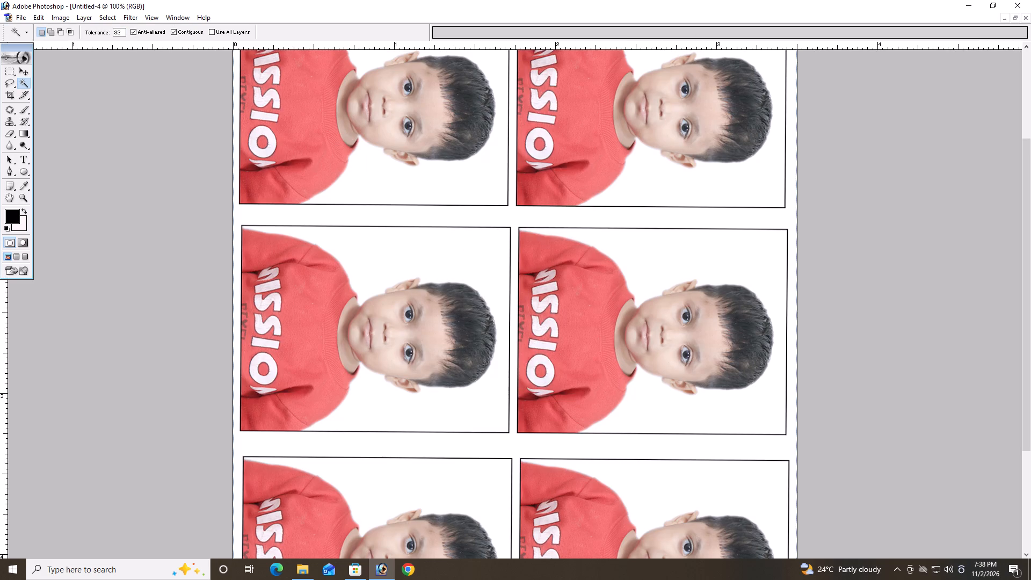
scroll(997, 15, "up", 2)
left_click(1003, 18)
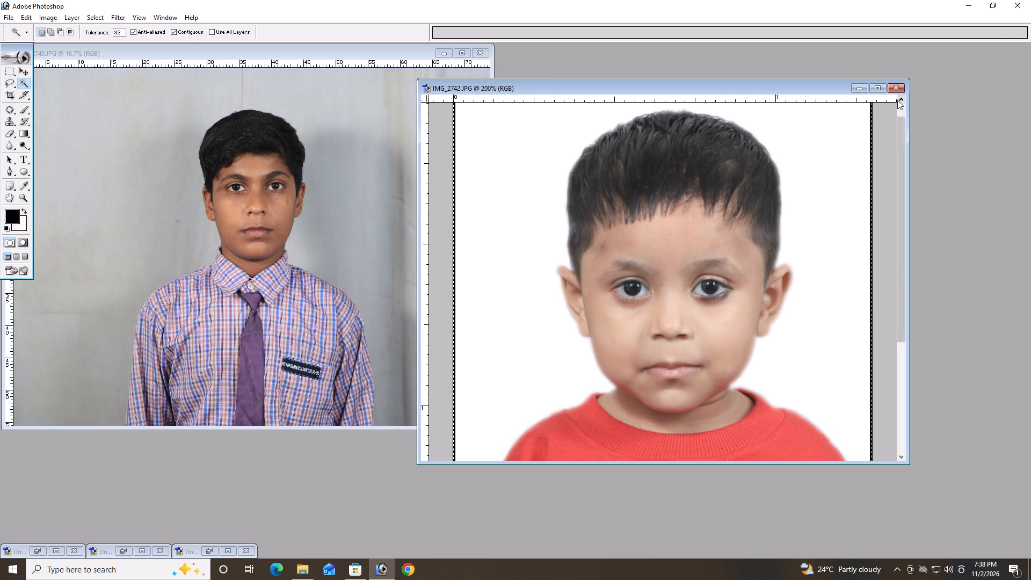
left_click(895, 89)
left_click(510, 214)
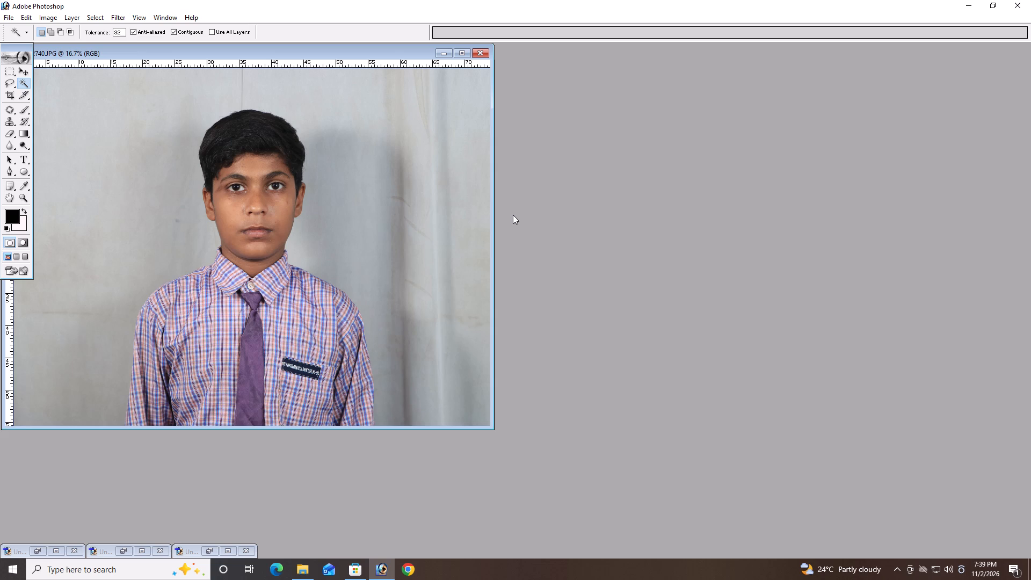
Maximize IMG_2740 and crop it to 1.3 x 1.7 in at 300 pixels/inch, centred on the boy's head and shoulders.
scroll(471, 176, "down", 1)
left_click(469, 54)
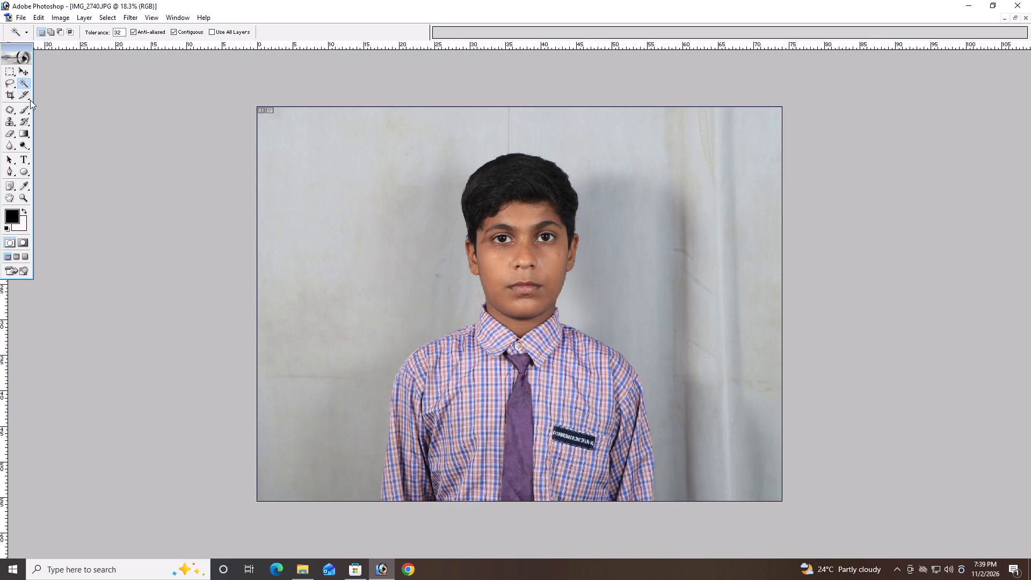
left_click_drag(7, 97, 16, 100)
left_click_drag(311, 182, 600, 513)
left_click_drag(471, 458, 505, 442)
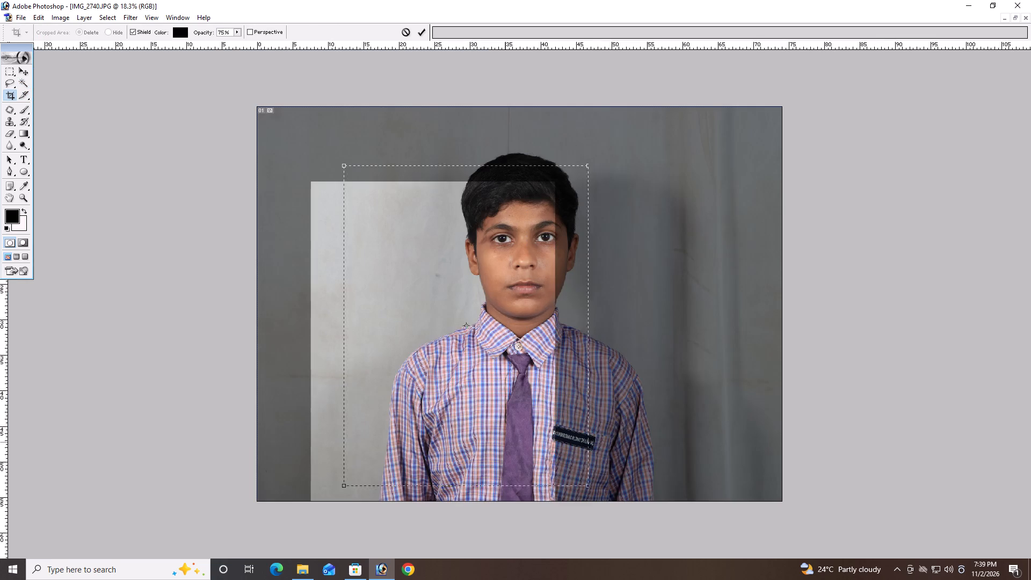
left_click_drag(505, 442, 548, 418)
key("Right")
key("Right")
key("Right")
key("Right")
key("Right")
key("Right")
key("Right")
key("Right")
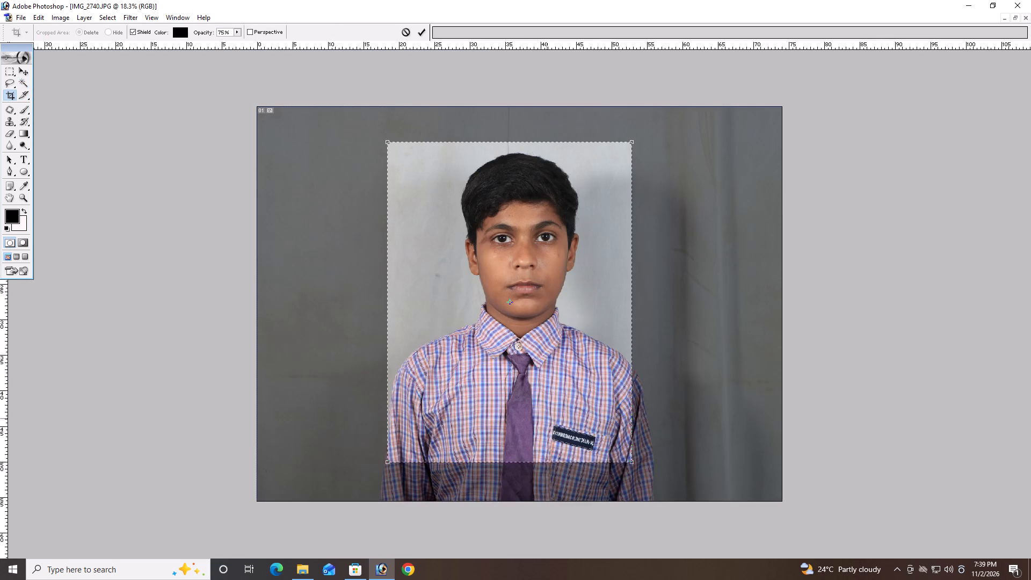
key("Up")
key("Up")
key("Up")
key("Up")
key("Up")
key("Up")
key("Up")
key("Up")
key("Up")
key("Right")
key("Right")
key("Right")
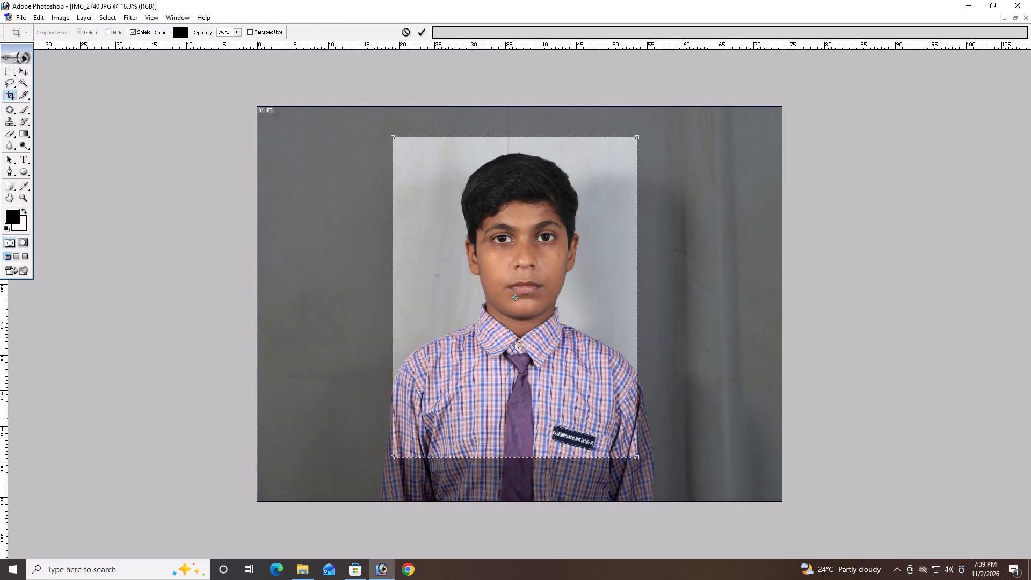
key("Right")
key("ctrl+Return")
Brighten the cropped IMG_2740 portrait by applying the last-used Levels settings twice.
key("ctrl+plus")
key("ctrl+plus")
key("ctrl+plus")
key("ctrl+plus")
key("ctrl+plus")
key("ctrl+plus")
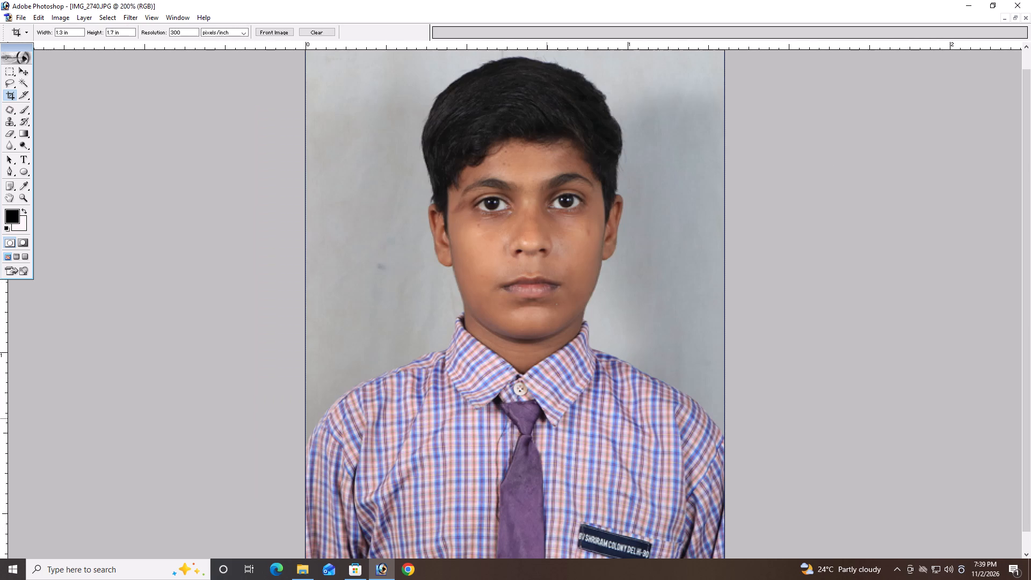
key("ctrl+alt+l")
key("ctrl+alt+Return")
key("ctrl+alt+l")
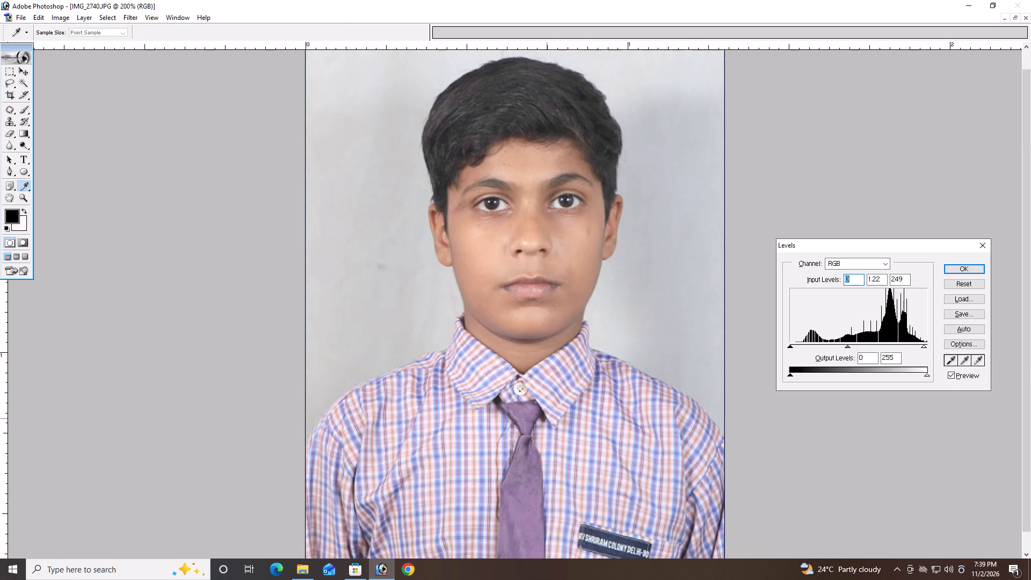
key("ctrl+alt+Return")
Select the whole grey backdrop around the boy with the Magic Wand at tolerance 32.
key("ctrl+alt+plus")
key("space")
key("space")
key("space")
key("space")
key("space")
key("space")
key("space")
key("space")
left_click_drag(510, 272, 506, 360)
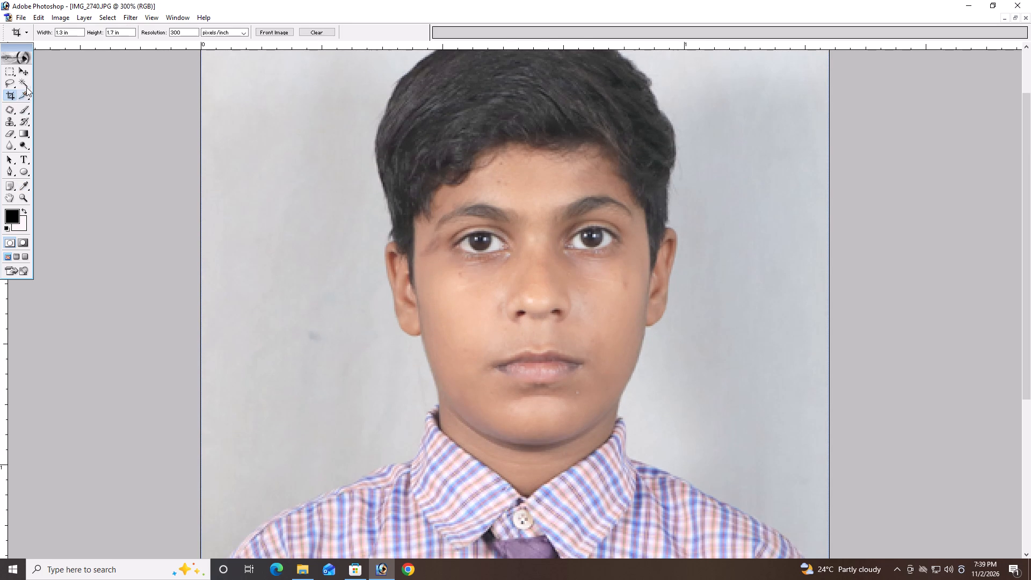
left_click(26, 87)
left_click_drag(329, 308, 332, 318, "shift")
double_click(333, 321, "shift")
left_click_drag(308, 282, 308, 273, "shift")
left_click(302, 255, "shift")
key("space")
left_click_drag(557, 198, 557, 307)
double_click(386, 85, "shift")
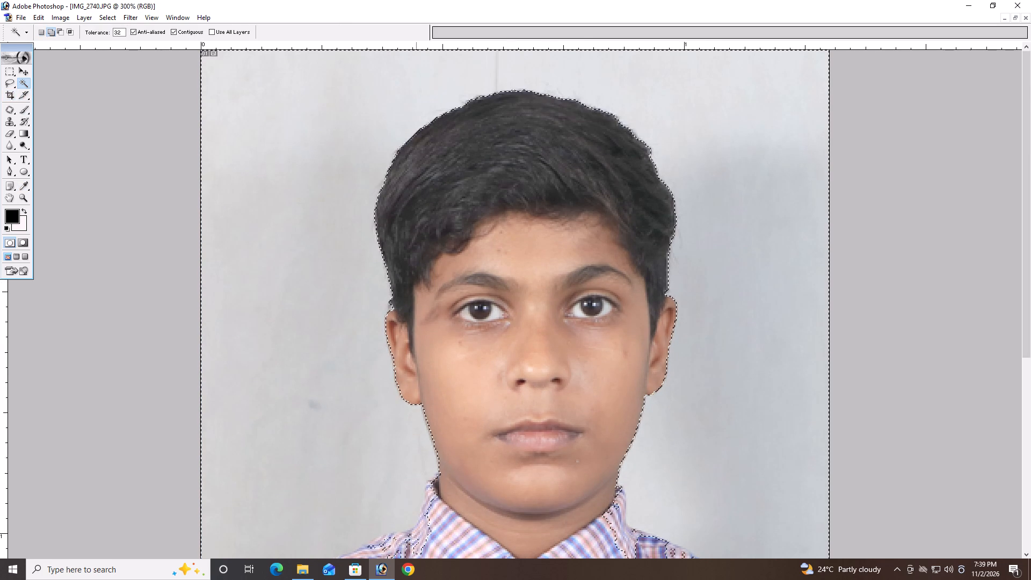
Subtract the collar, shoulder and sleeve on the portrait's right side from the backdrop selection with the 2 px feathered Lasso.
key("space")
key("space")
key("space")
key("space")
key("space")
key("space")
key("space")
key("space")
left_click_drag(609, 319, 666, 12)
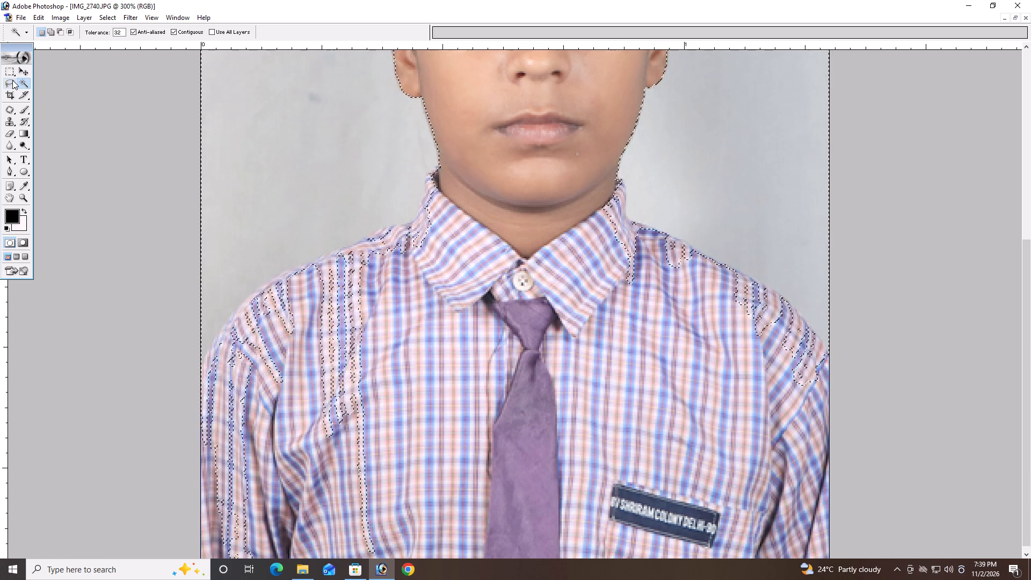
left_click(12, 80)
left_click_drag(621, 181, 622, 188, "alt")
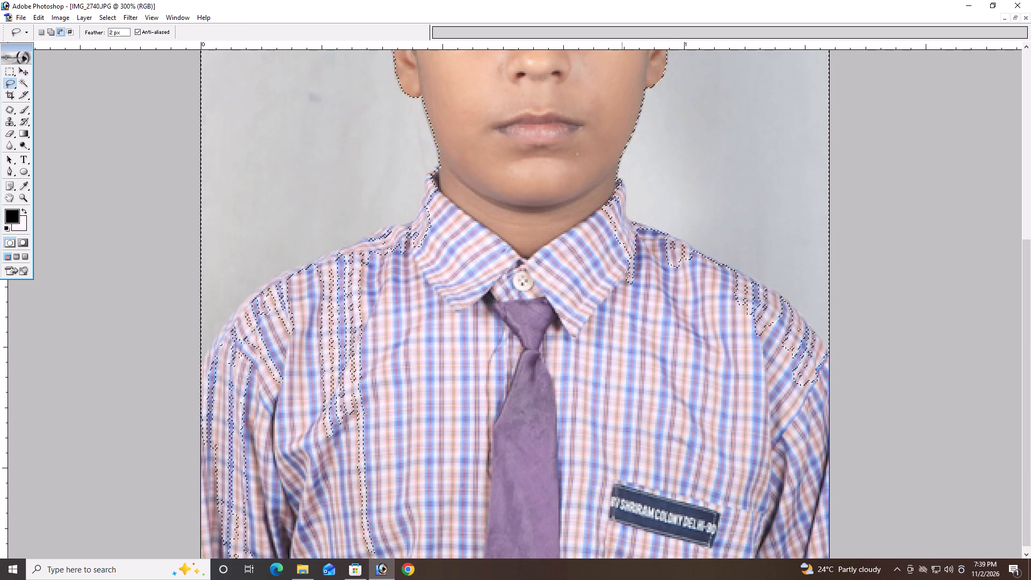
left_click_drag(622, 188, 695, 250, "alt")
left_click_drag(695, 250, 551, 446, "alt")
scroll(655, 360, "up", 2)
left_click_drag(617, 194, 622, 197, "alt")
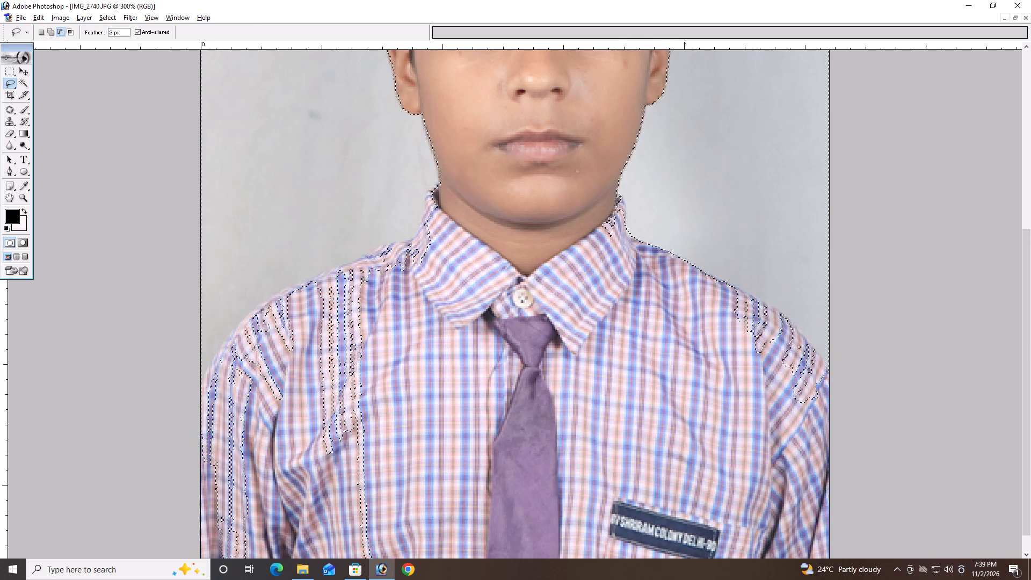
left_click_drag(622, 197, 541, 344, "alt")
left_click_drag(734, 287, 736, 287, "alt")
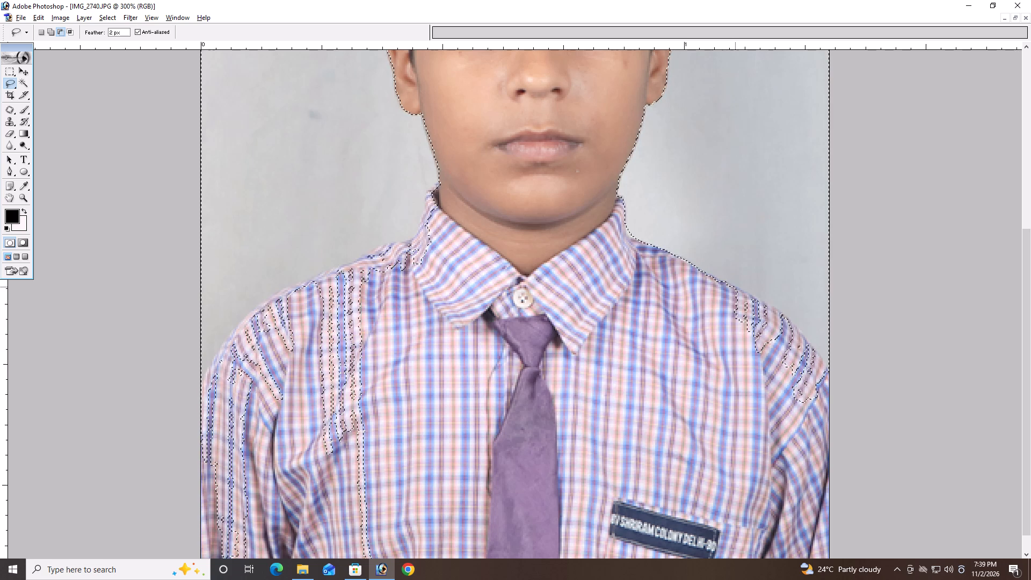
left_click_drag(736, 287, 818, 355, "alt")
left_click_drag(818, 355, 523, 579, "alt")
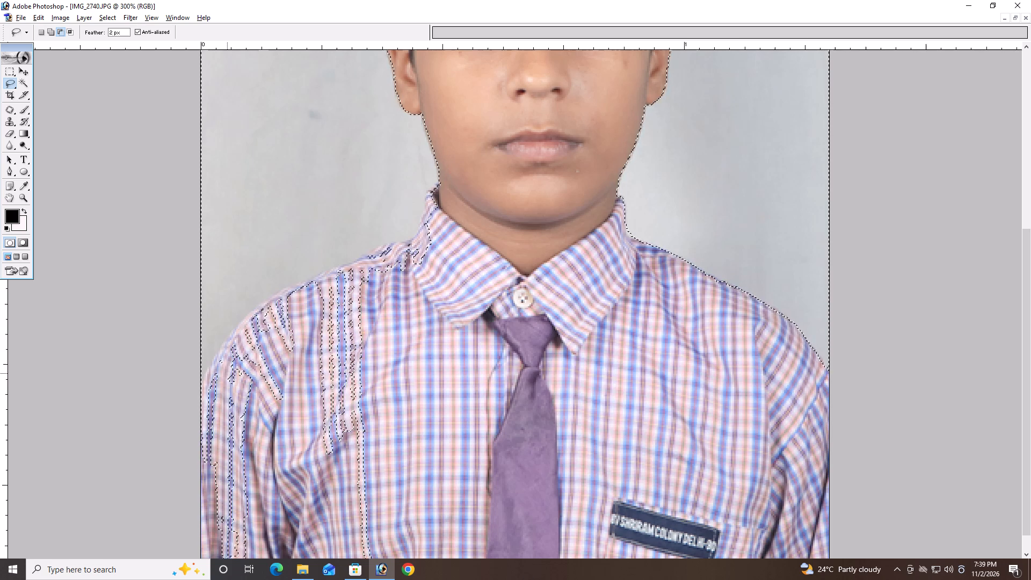
Subtract the stray shirt areas on the portrait's left shoulder, collar and sleeve from the backdrop selection with the Lasso.
left_click_drag(201, 382, 226, 339, "alt")
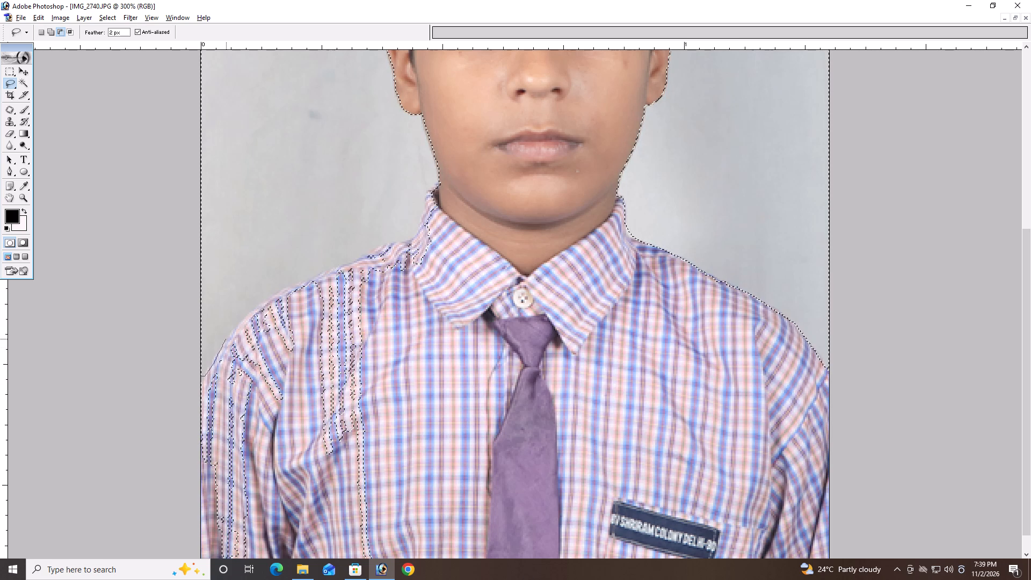
left_click_drag(226, 339, 316, 277, "alt")
left_click_drag(316, 277, 418, 228, "alt")
left_click_drag(418, 228, 352, 579, "alt")
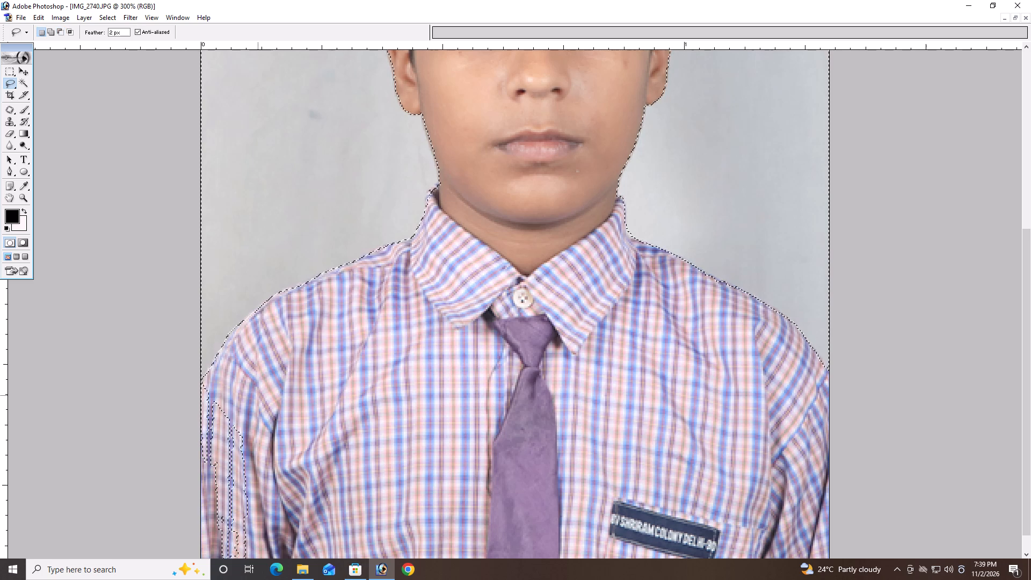
left_click_drag(227, 369, 580, 579, "alt")
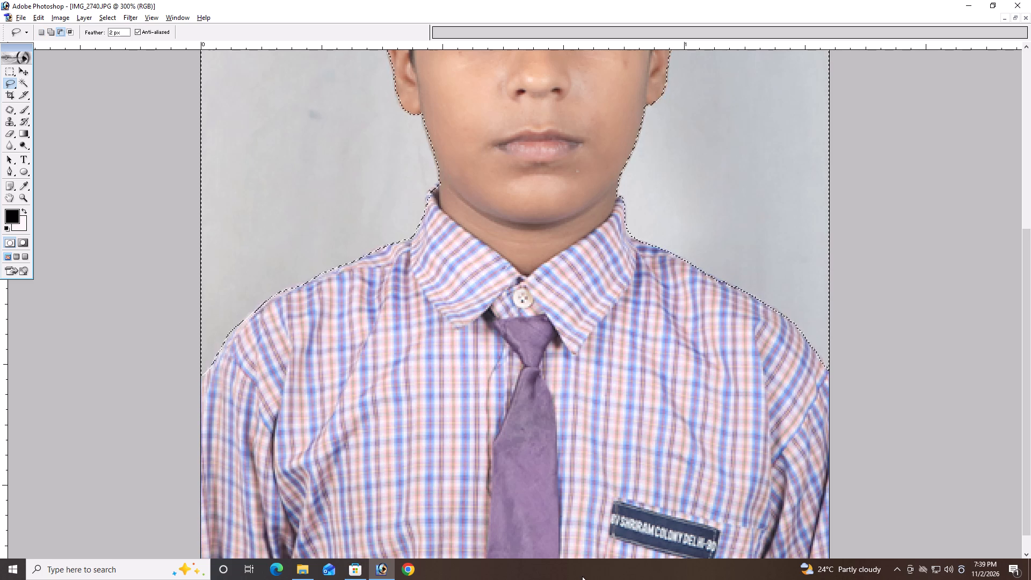
Feather the backdrop selection, fill it with the white background colour and deselect.
key("ctrl+alt+d")
key("ctrl+Return")
key("ctrl+Delete")
key("ctrl+d")
Merge the layers, select the whole image, add a black centred stroke around its edge and deselect.
key("ctrl+minus")
key("ctrl+minus")
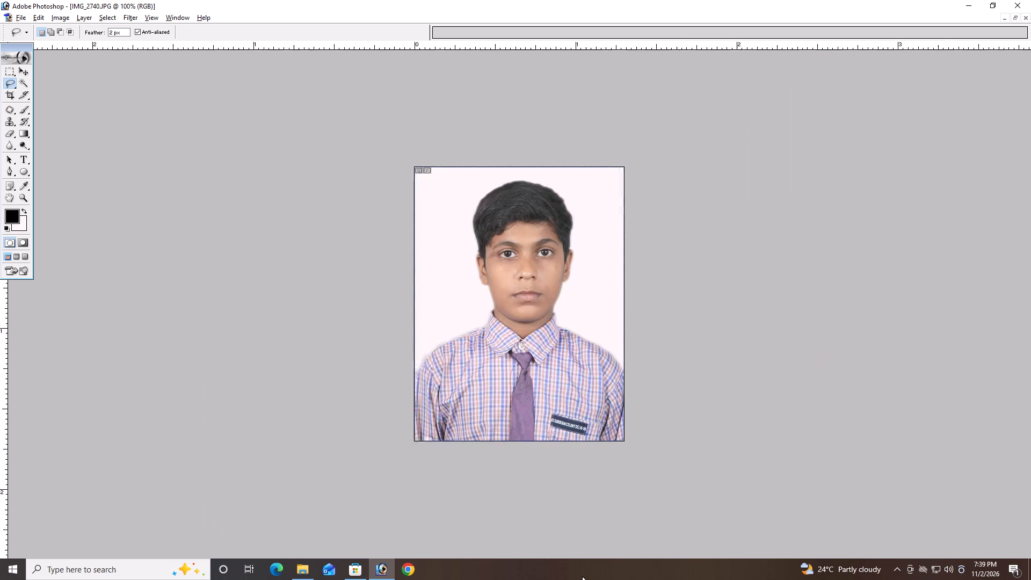
key("ctrl+minus")
key("ctrl+shift+a")
key("ctrl+shift+e")
key("alt+e")
key("alt+s")
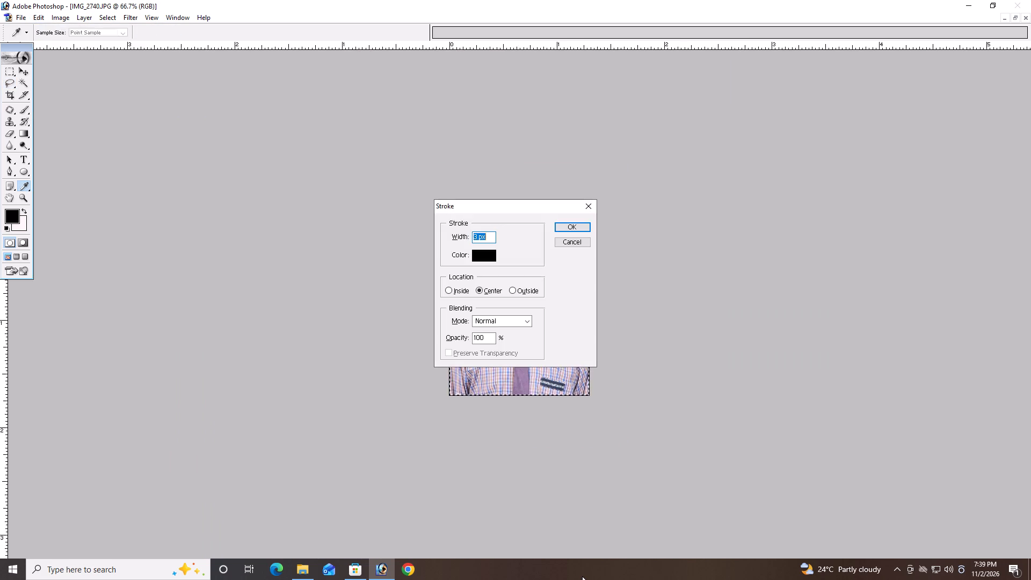
key("ctrl+Return")
key("ctrl+d")
key("ctrl+plus")
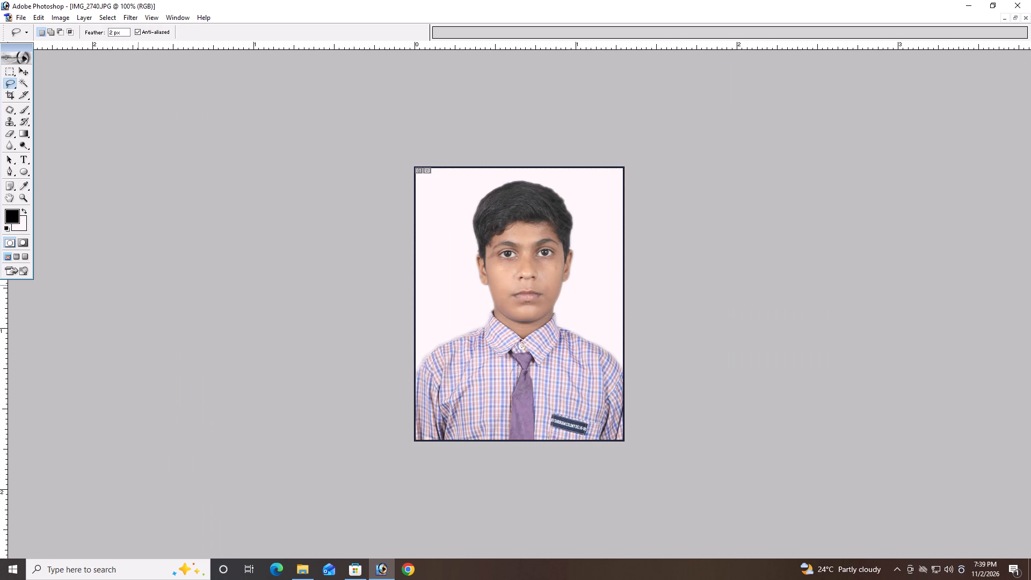
Select a full-width rectangular band across the bottom of the portrait, with its upper edge at the boy's chest.
left_click(11, 73)
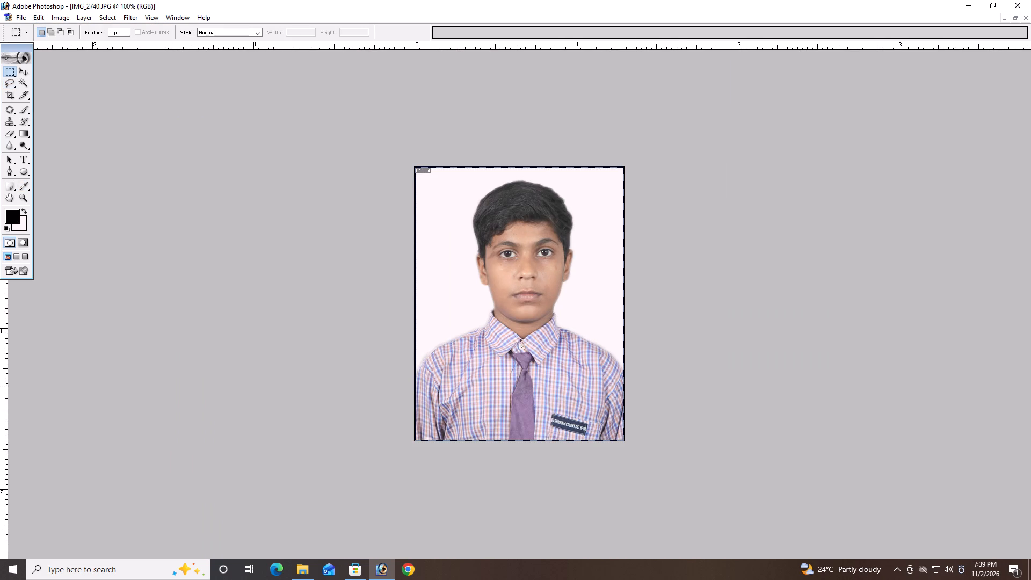
left_click_drag(410, 382, 981, 579)
key("Down")
key("Down")
key("Down")
key("Down")
key("Down")
key("Down")
key("Down")
key("Down")
key("Down")
key("Down")
key("Down")
key("Down")
key("Down")
key("Down")
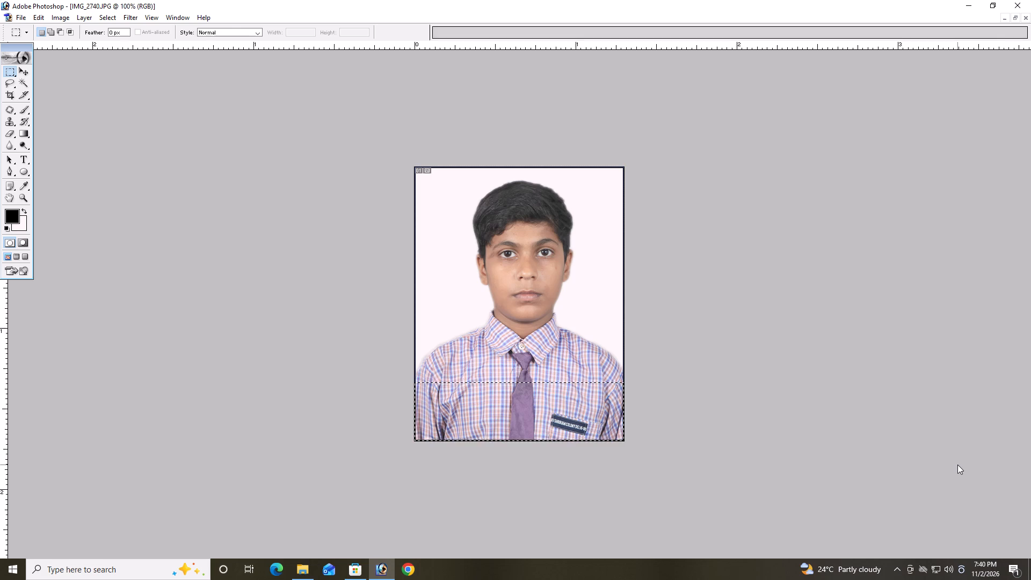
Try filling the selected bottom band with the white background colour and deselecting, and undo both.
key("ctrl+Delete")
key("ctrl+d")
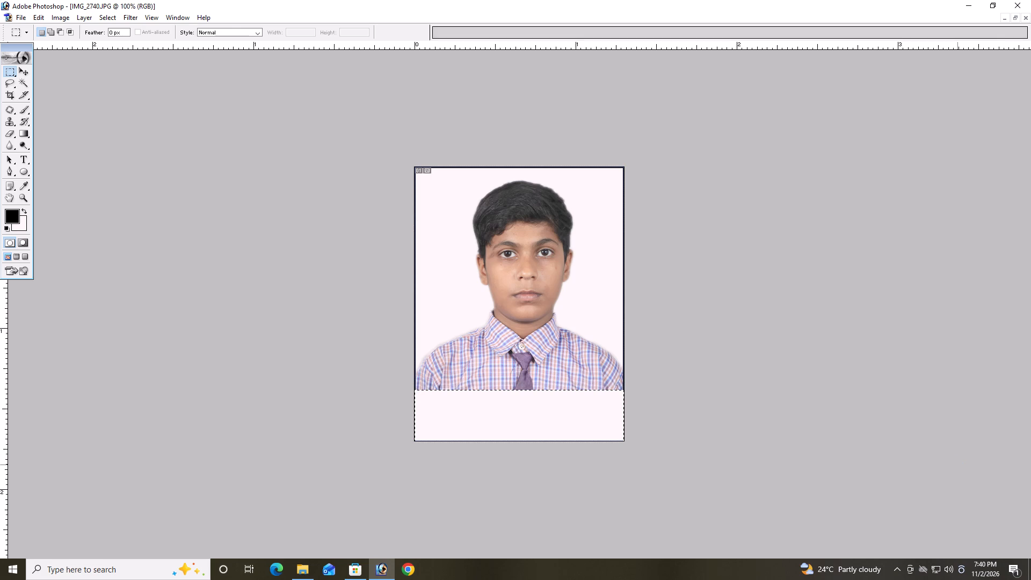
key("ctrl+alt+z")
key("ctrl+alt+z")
Shift the bottom band selection slightly lower, fill it with the white background colour and deselect.
key("Down")
key("Down")
key("Down")
key("Down")
key("Down")
key("Down")
key("Down")
key("Down")
key("Down")
key("Down")
key("Down")
key("Down")
key("Down")
key("Down")
key("Down")
key("Down")
key("Down")
key("Down")
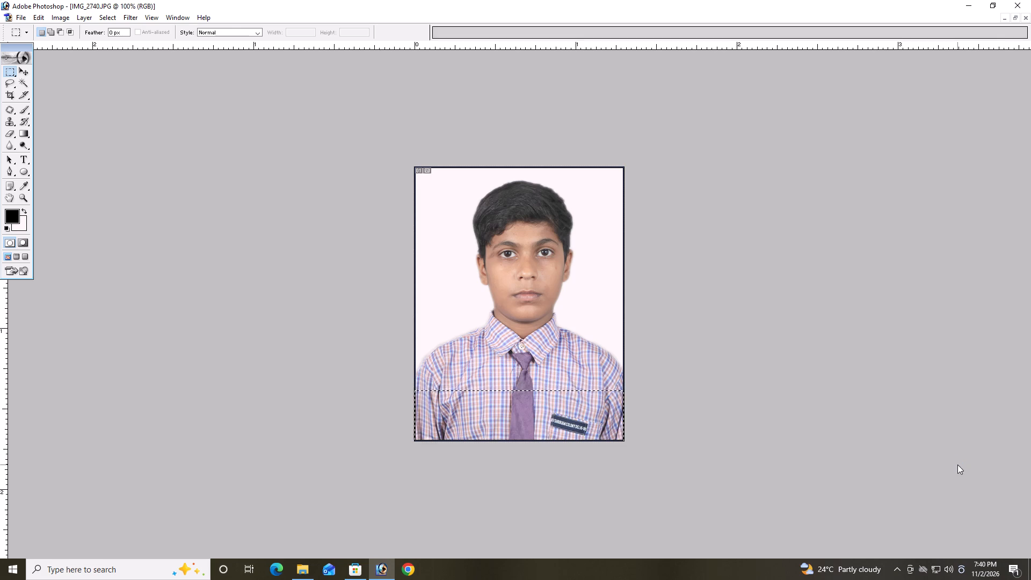
key("ctrl+Delete")
key("ctrl+d")
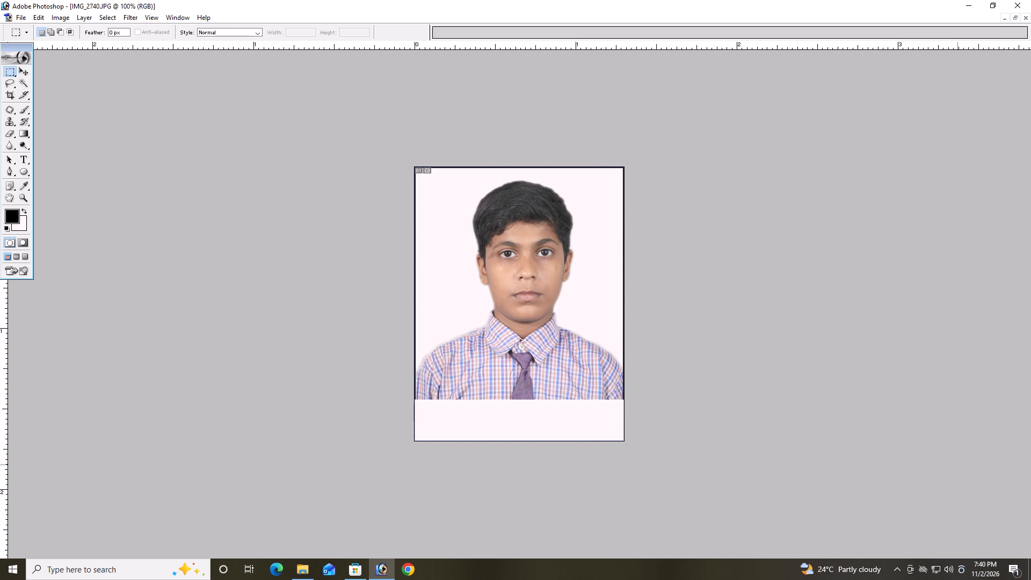
Stroke the whole image's edge in black again so the border runs around the white strip, and deselect.
key("ctrl+shift+a")
key("ctrl+shift+e")
key("alt+e")
key("alt+s")
key("ctrl+Return")
key("ctrl+d")
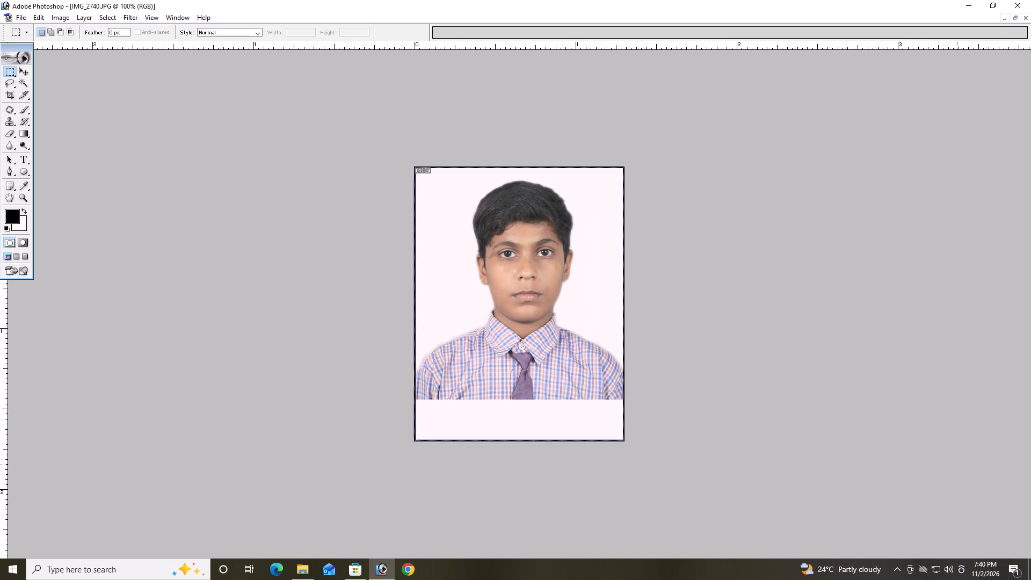
Add the boy's name in capitals as black Arial text in the white strip below the portrait.
left_click(19, 157)
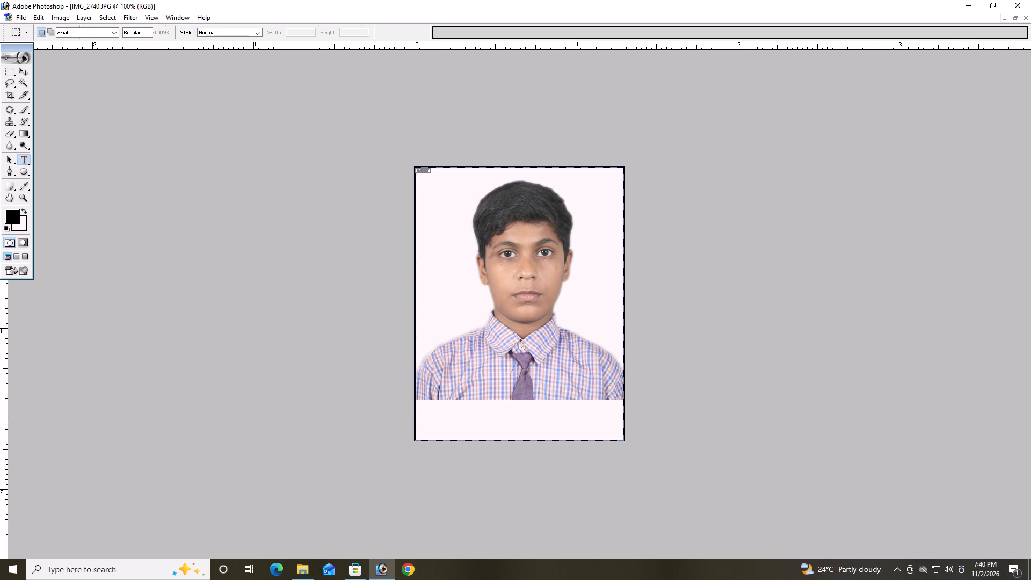
left_click(455, 408)
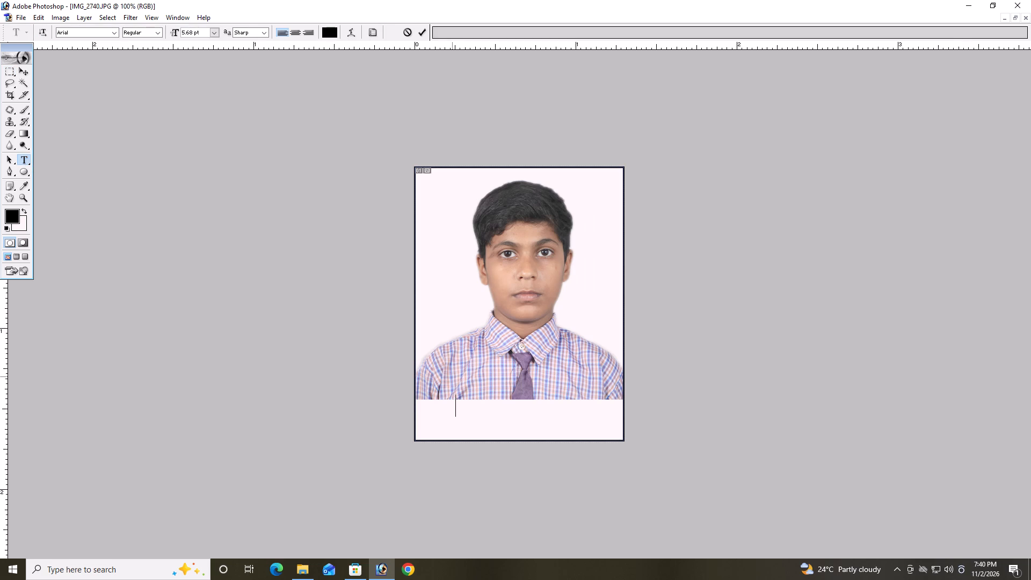
type("AL")
type("FAZ")
key("ctrl+Return")
Enlarge the name text to about 178% width and 124% height and centre it in the upper half of the white strip.
key("ctrl+t")
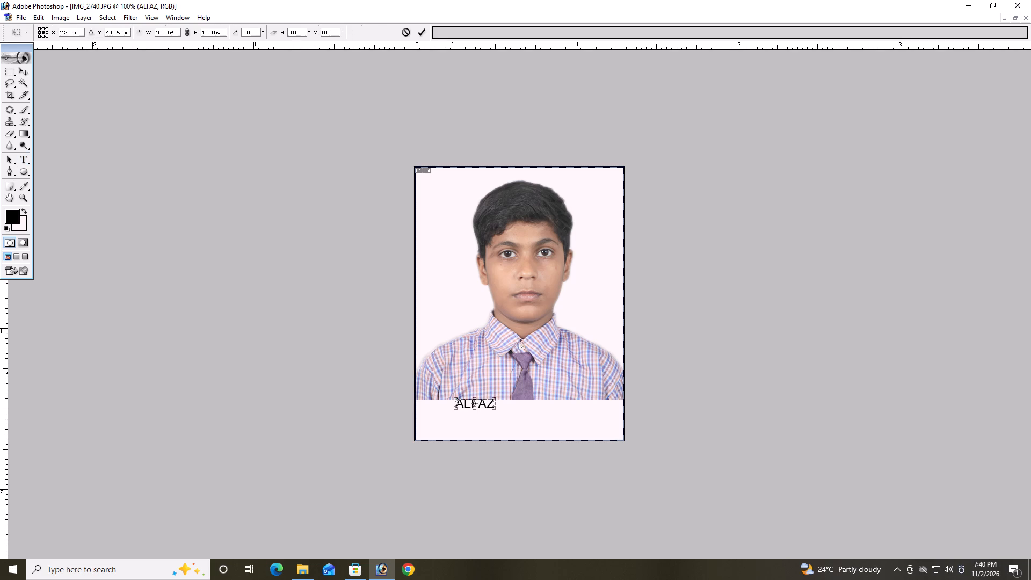
left_click_drag(495, 409, 521, 412)
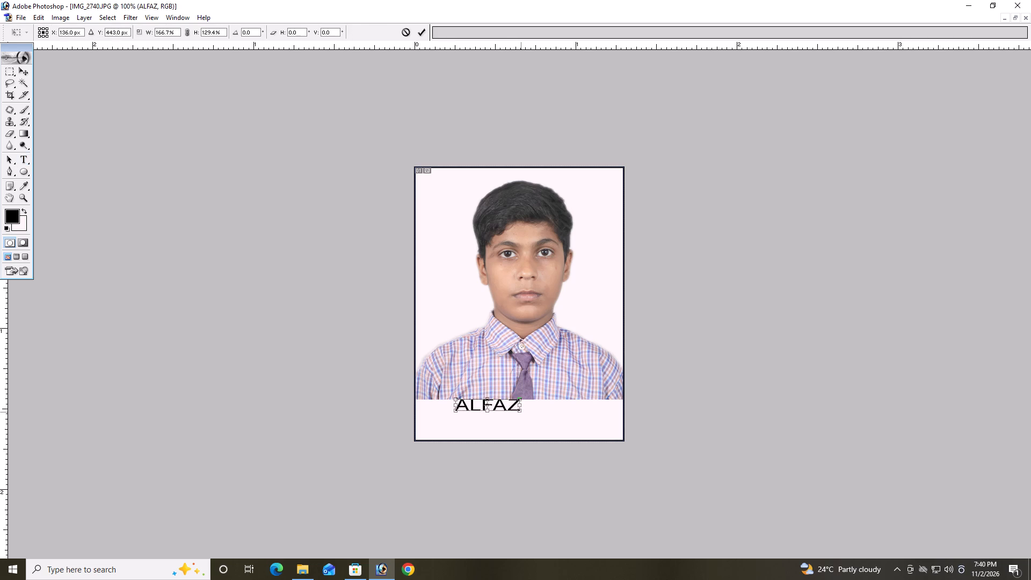
left_click_drag(521, 412, 525, 411)
key("Right")
key("Right")
key("Right")
key("Right")
key("Right")
key("Right")
key("Right")
key("Right")
key("Right")
key("Right")
key("Right")
key("Right")
key("Right")
key("Right")
key("Right")
key("Right")
key("Right")
key("Right")
key("Right")
key("Right")
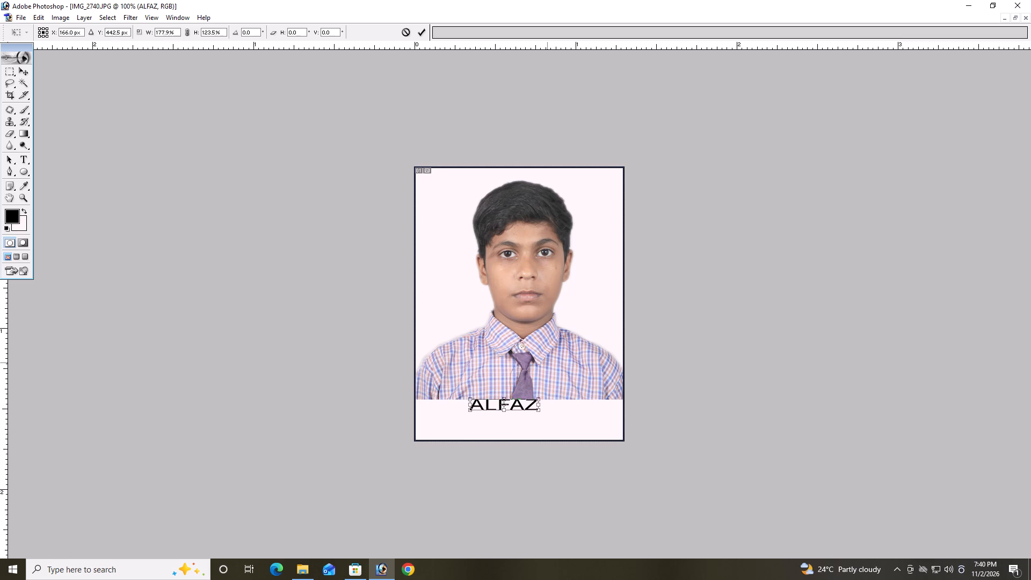
key("Down")
key("Down")
key("Down")
key("Down")
key("Down")
key("Down")
key("Down")
key("Down")
key("Down")
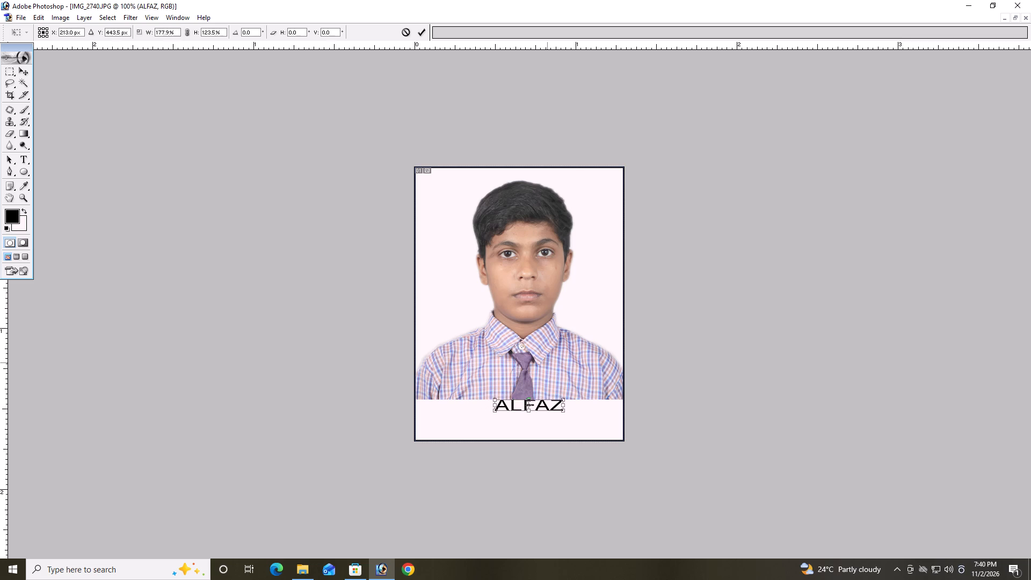
key("Left")
key("Left")
key("Left")
key("Left")
key("Left")
key("Left")
key("Left")
key("Left")
key("Left")
key("Left")
key("Left")
key("Left")
key("Left")
key("Left")
key("Left")
key("Left")
key("Left")
key("Left")
key("Return")
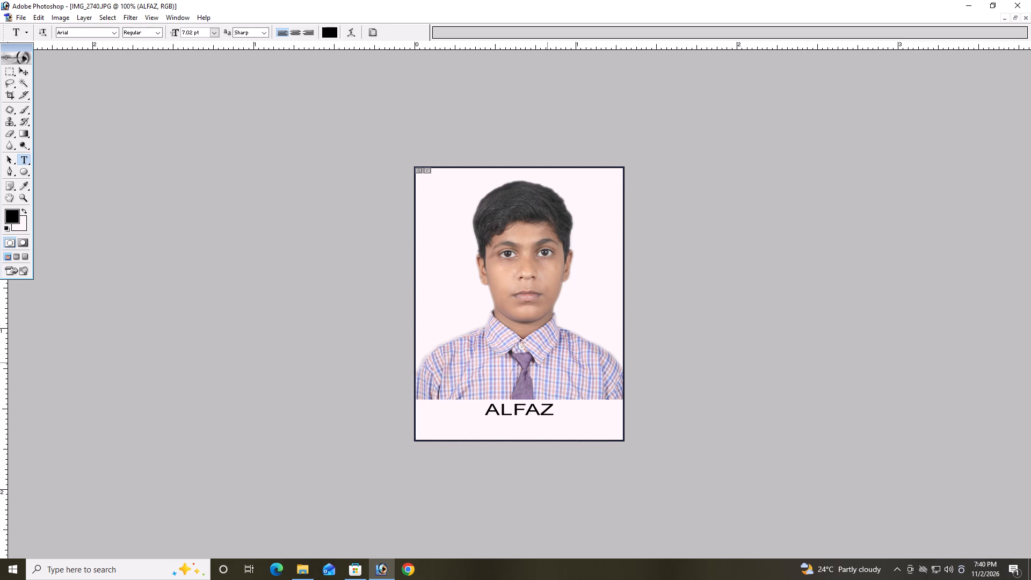
Add the date 02/11/2026 as a separate text layer at the lower edge of the white strip.
left_click(502, 445)
type("02/11/2026")
key("Return")
Enlarge the date text to about 134% width and 109.5% height and centre it directly beneath the name in the white strip.
key("ctrl+t")
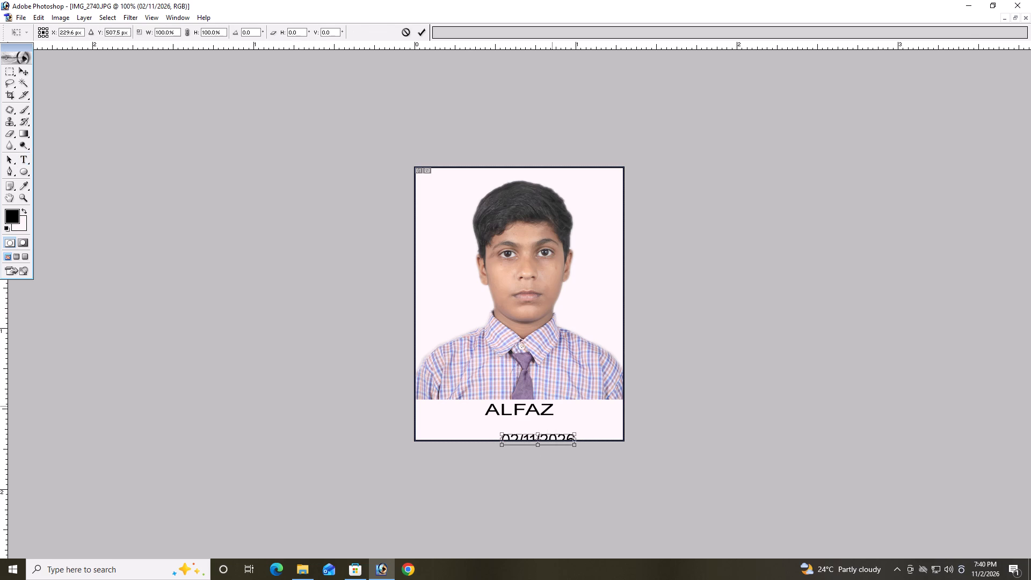
left_click_drag(578, 445, 602, 446)
key("Up")
key("Up")
key("Up")
key("Up")
key("Up")
key("Up")
key("Up")
key("Up")
key("Up")
key("Up")
key("Up")
key("Up")
key("Up")
key("Up")
key("Up")
key("Up")
key("Up")
key("Up")
key("Up")
key("Up")
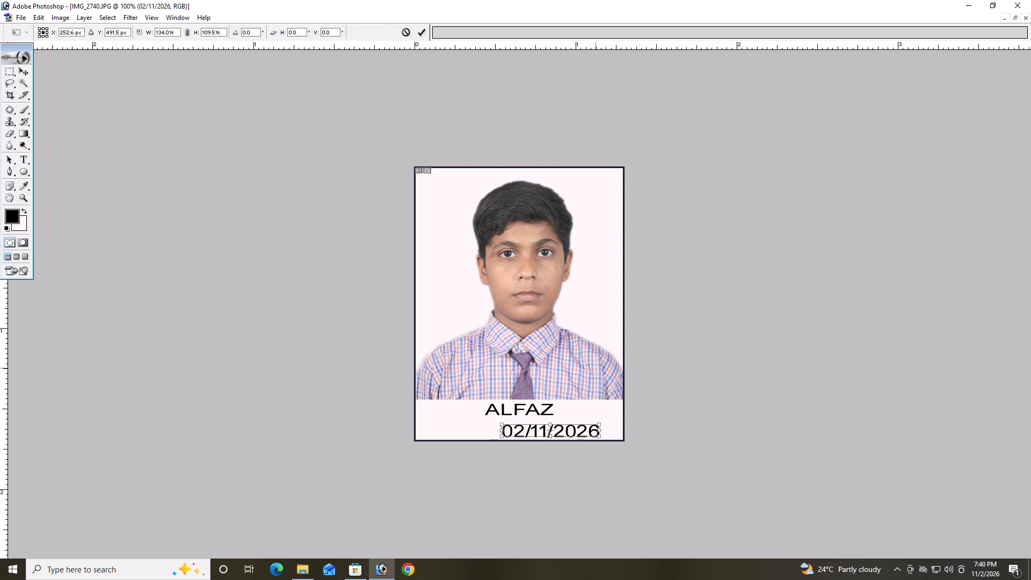
key("Left")
key("Left")
key("Left")
key("Left")
key("Left")
key("Left")
key("Left")
key("Left")
key("Left")
key("Left")
key("Left")
key("Left")
key("Left")
key("Left")
key("Left")
key("Left")
key("Left")
key("Left")
key("Left")
key("Left")
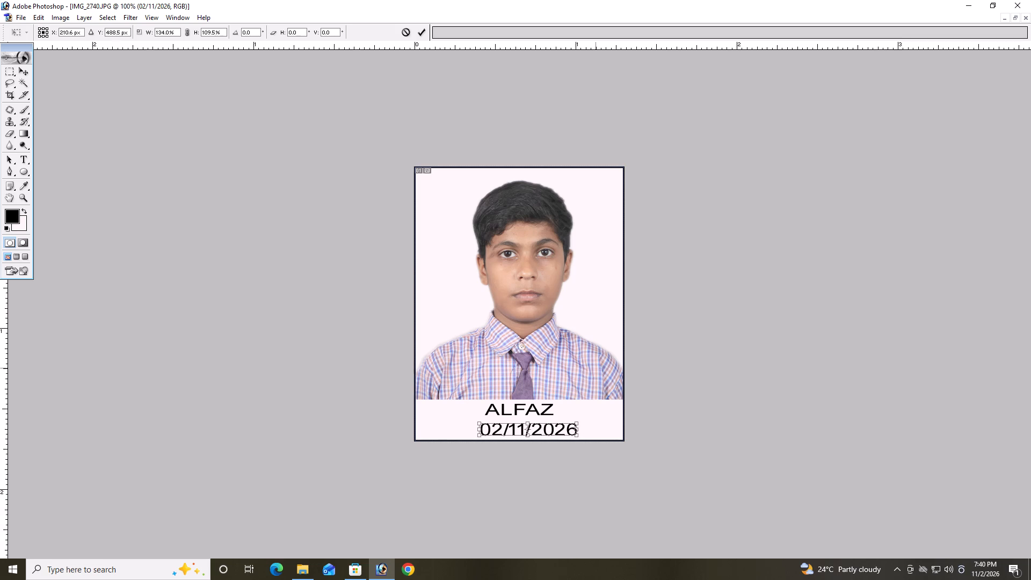
key("Up")
key("Up")
key("Up")
key("Up")
key("Up")
key("Left")
key("Left")
key("Left")
key("Left")
key("Left")
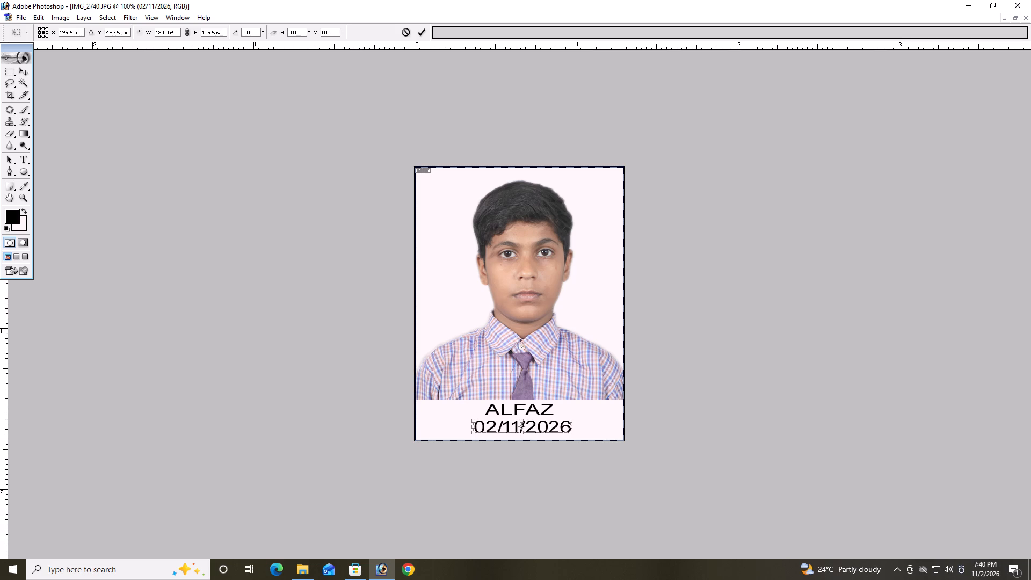
key("Left")
key("Return")
Merge the visible layers and run the recorded action that lays out six rotated copies of the portrait on a new sheet.
key("ctrl+shift+a")
key("ctrl+shift+e")
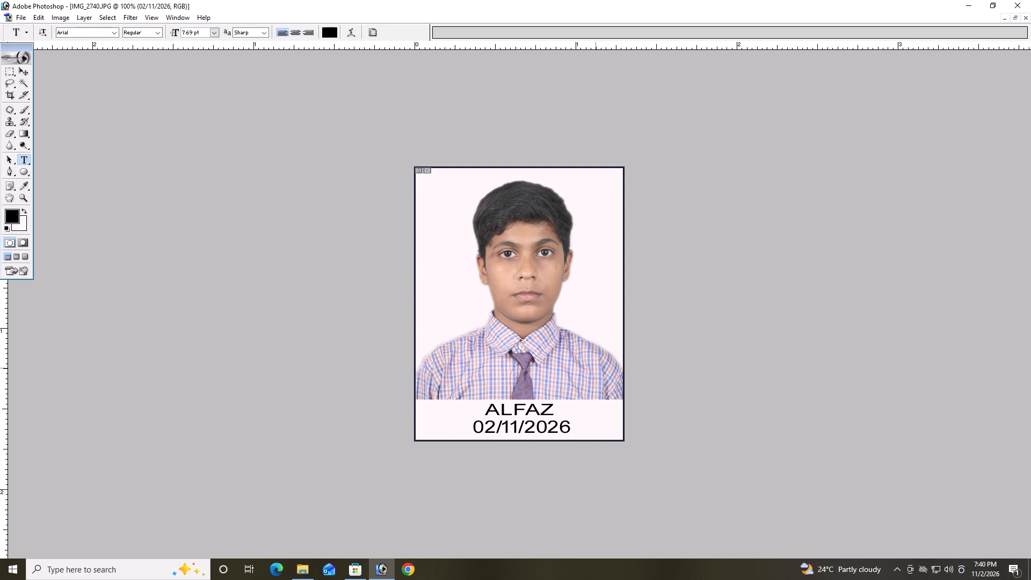
key("F9")
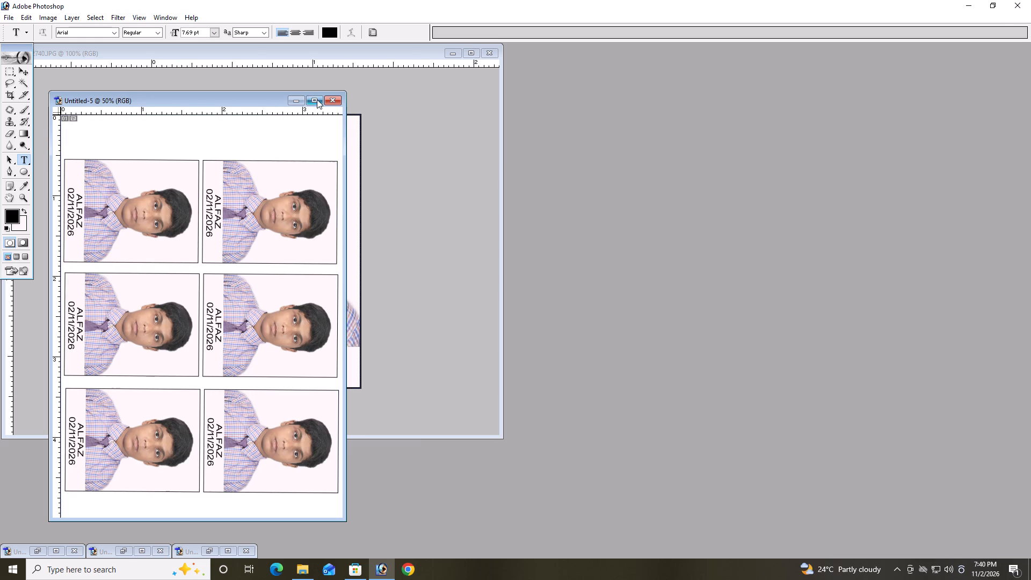
Maximise the new sheet and apply Levels with the last-used input levels 0, 1.22 and 249.
left_click(317, 99)
key("ctrl+plus")
key("ctrl+plus")
key("ctrl+plus")
key("ctrl+plus")
key("ctrl+alt+l")
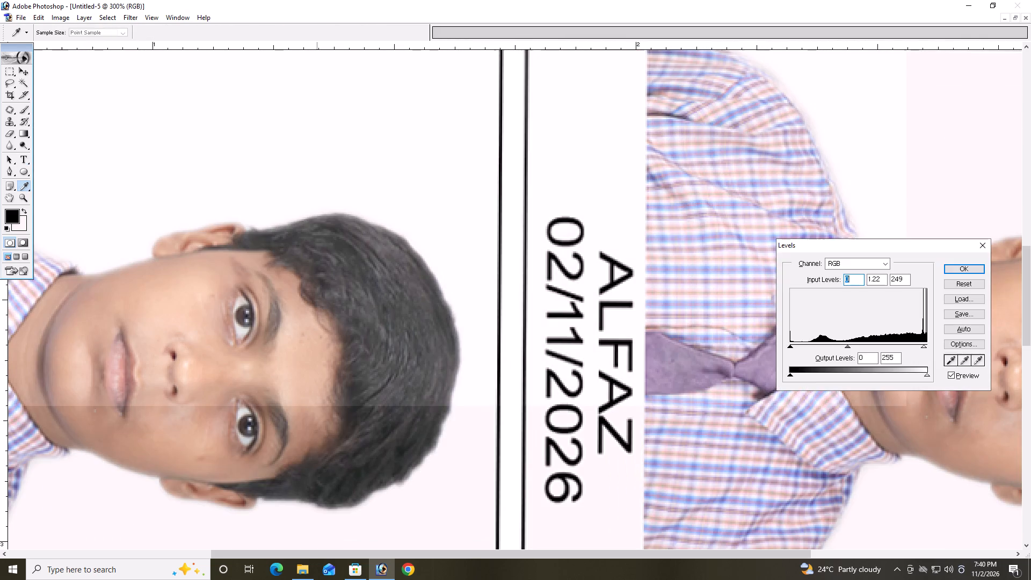
key("ctrl+alt+Return")
Apply Color Balance to the sheet, with highlights at -4, 0, +6 and midtones at -5, 0, +9.
key("ctrl+minus")
key("ctrl+b")
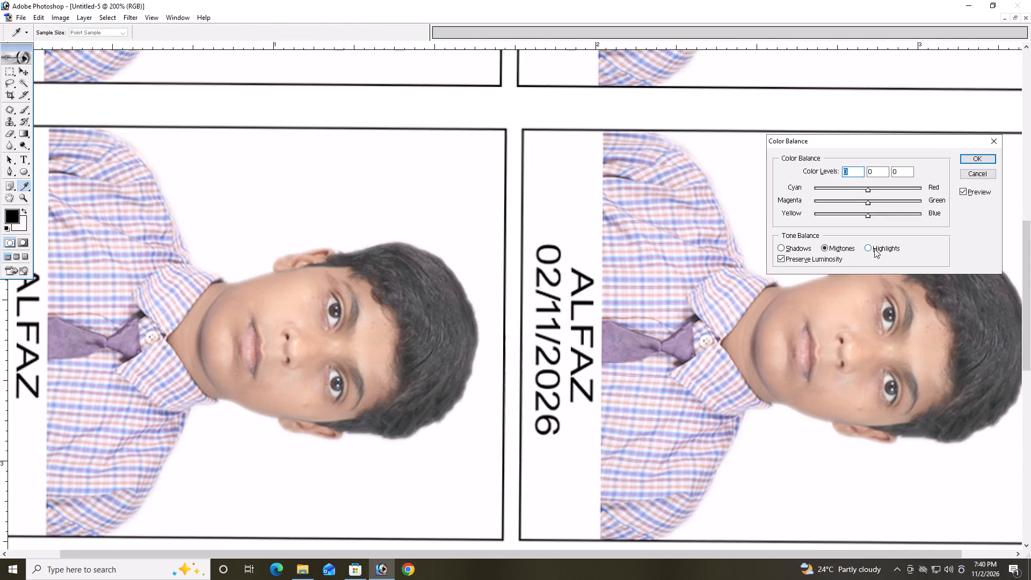
left_click(874, 249)
left_click(871, 218)
left_click(866, 190)
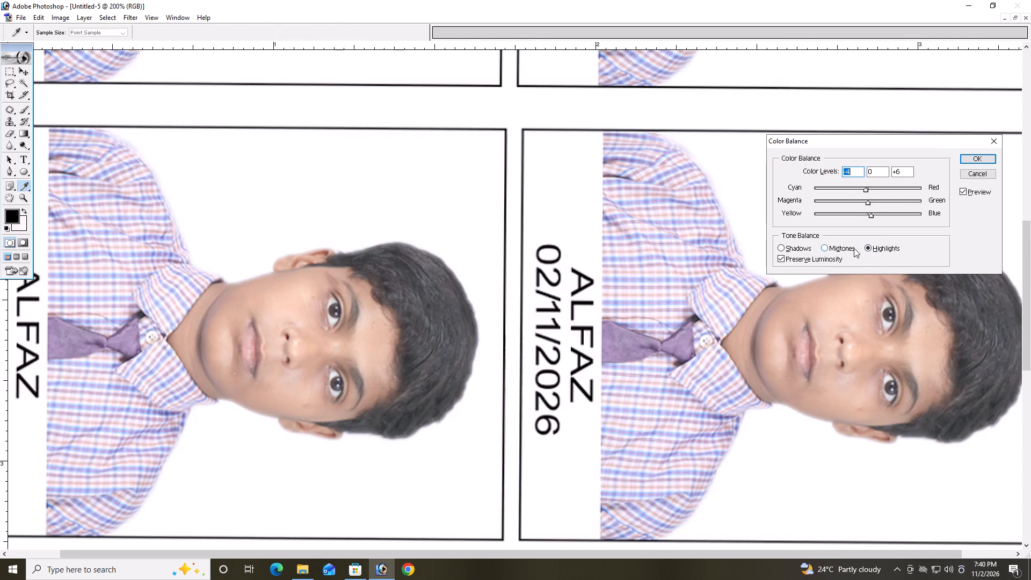
left_click(854, 248)
left_click(873, 216)
left_click(868, 190)
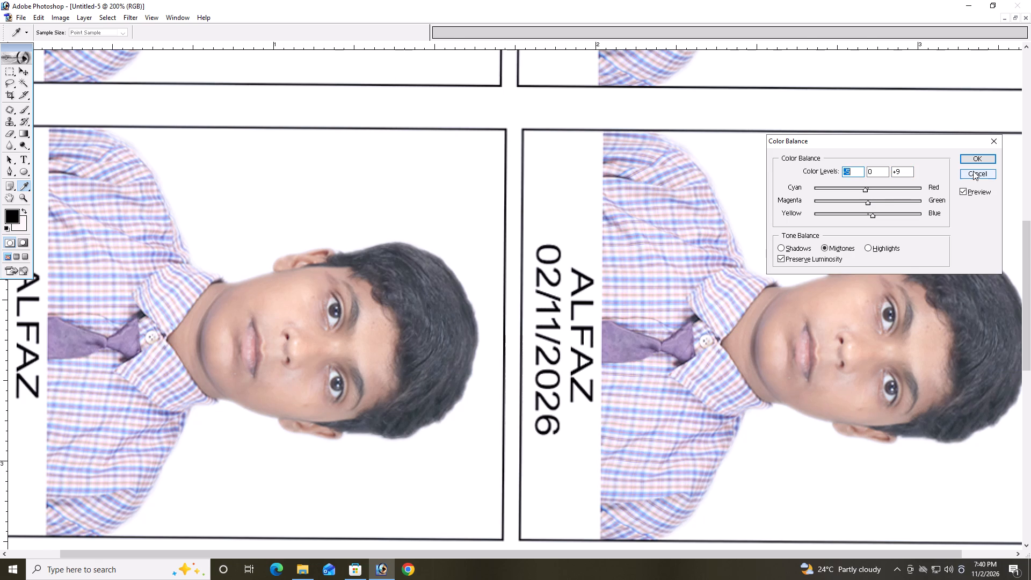
left_click(976, 158)
Apply a second Color Balance to the sheet's midtones with levels +7, 0, -4.
scroll(974, 157, "up", 2, "ctrl")
key("ctrl+b")
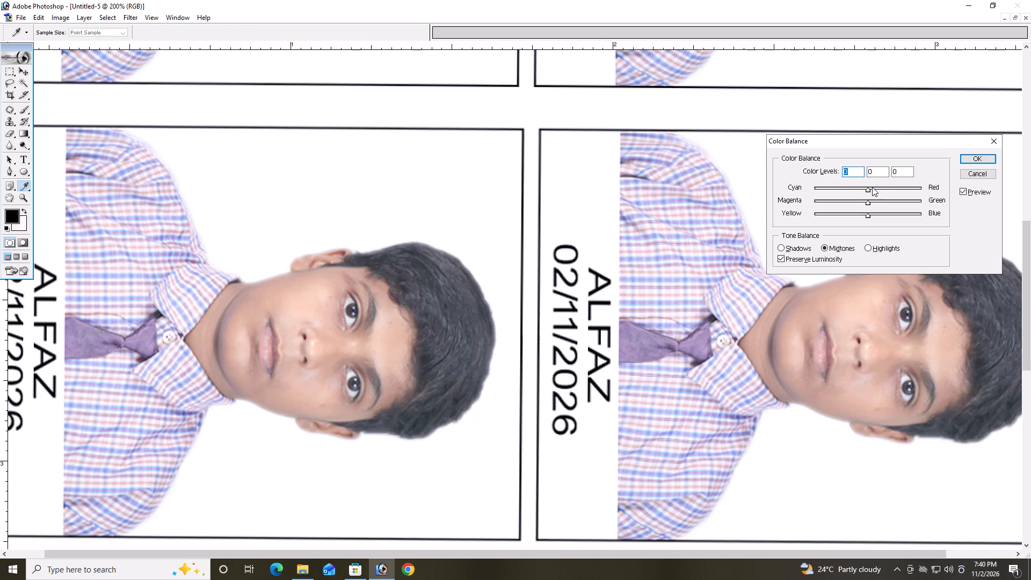
left_click_drag(872, 187, 872, 192)
left_click(866, 214)
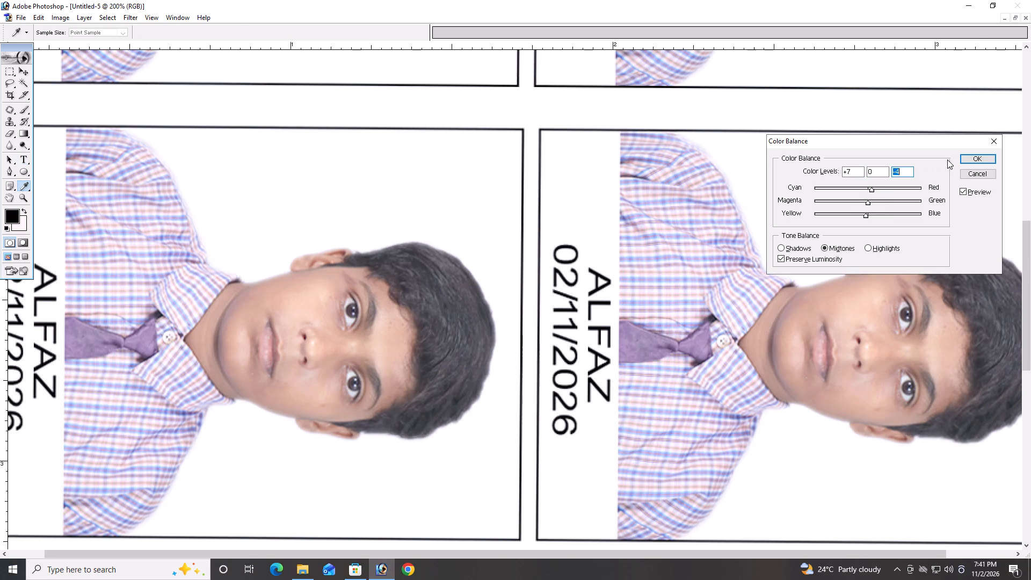
left_click(959, 159)
left_click(970, 160)
Save a copy of the sheet as a JPEG named 5 in the PC folder, accepting the JPEG options.
key("ctrl+alt+s")
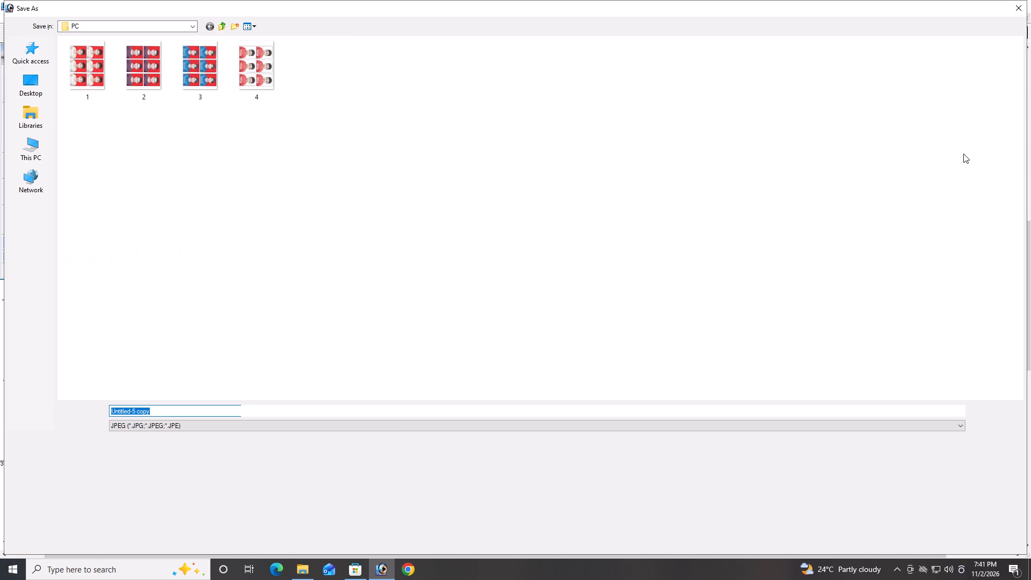
key("5")
key("Return")
key("Return")
key("Return")
key("Return")
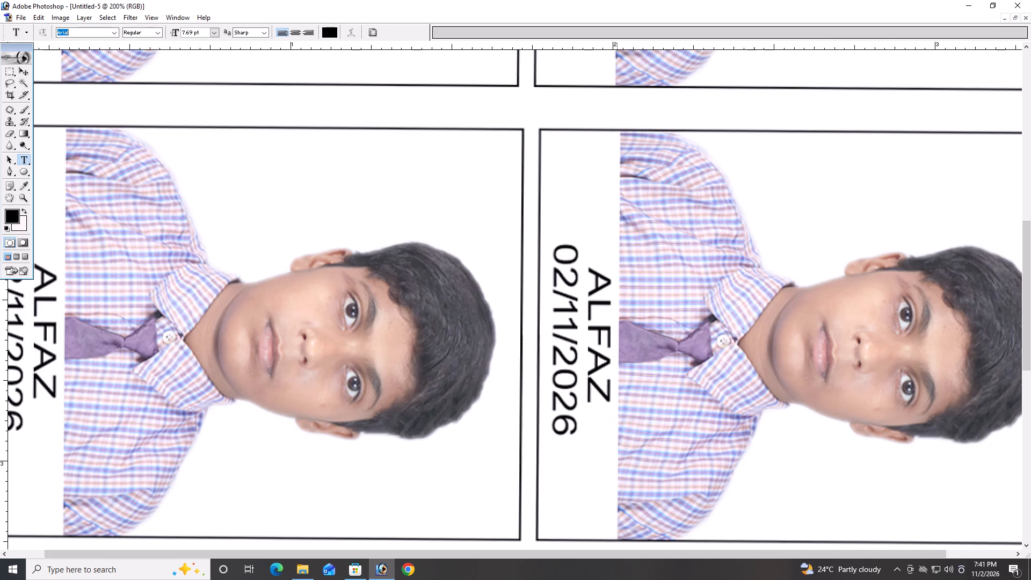
Close Photoshop, discarding the unsaved changes in all open documents.
left_click(1030, 0)
triple_click(520, 212)
triple_click(520, 212)
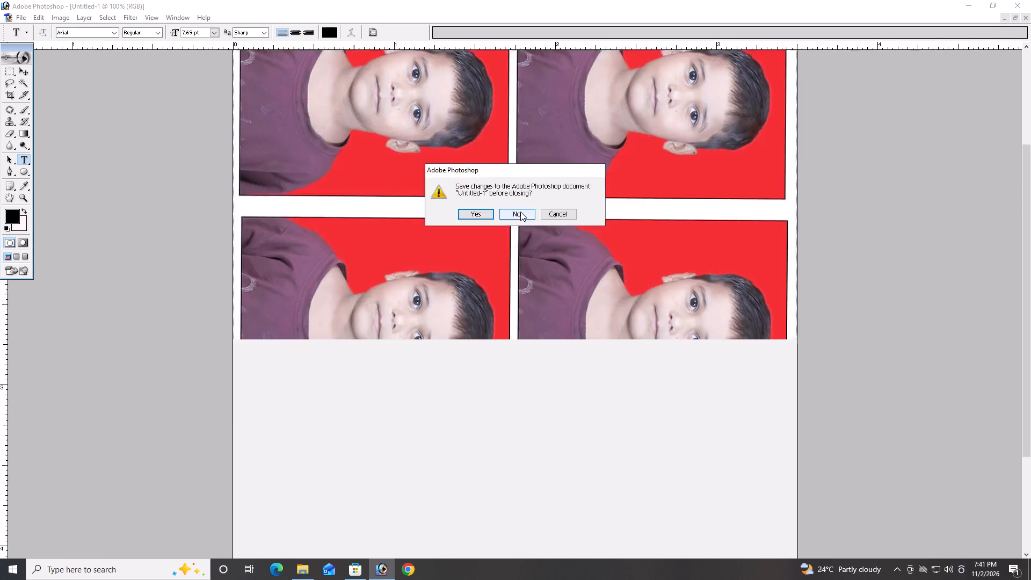
triple_click(520, 212)
triple_click(520, 212)
Close the File Explorer window to return to the desktop.
left_click(1030, 0)
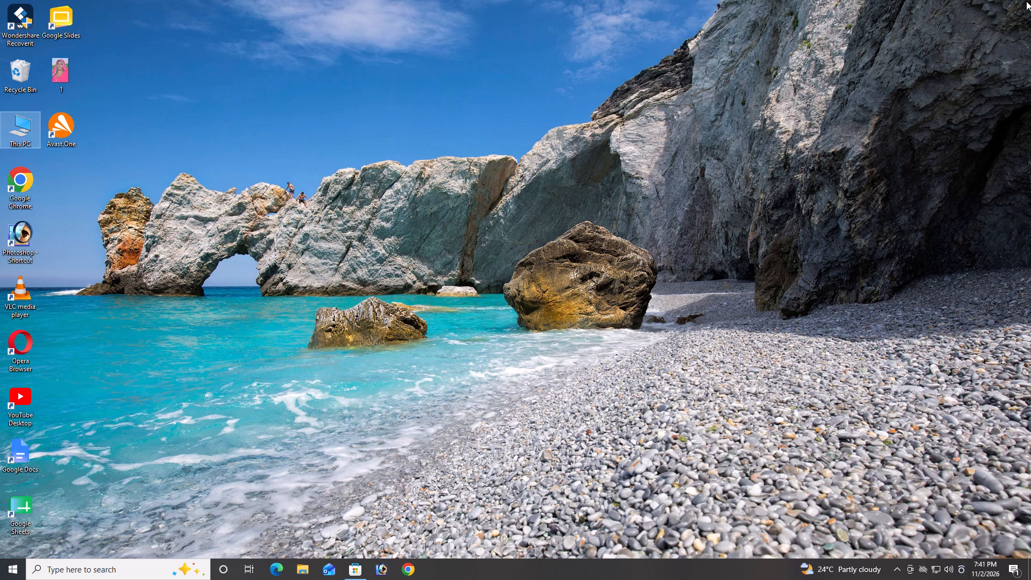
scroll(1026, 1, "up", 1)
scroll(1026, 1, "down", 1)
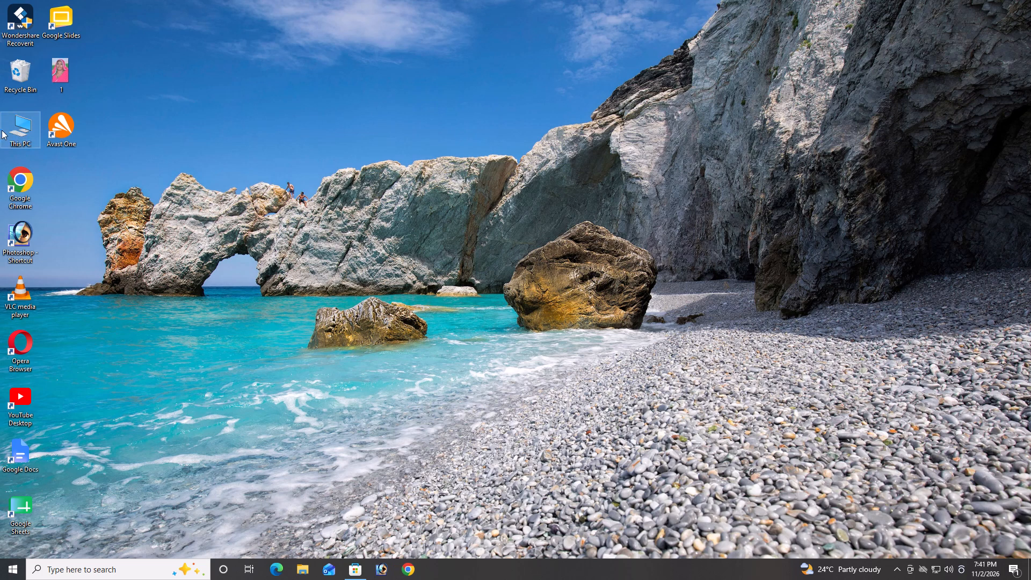
Check the images in the 02.11.2026 folder under urgent > NOVEMBER on Local Disk (D:), and close the File Explorer window.
double_click(14, 128)
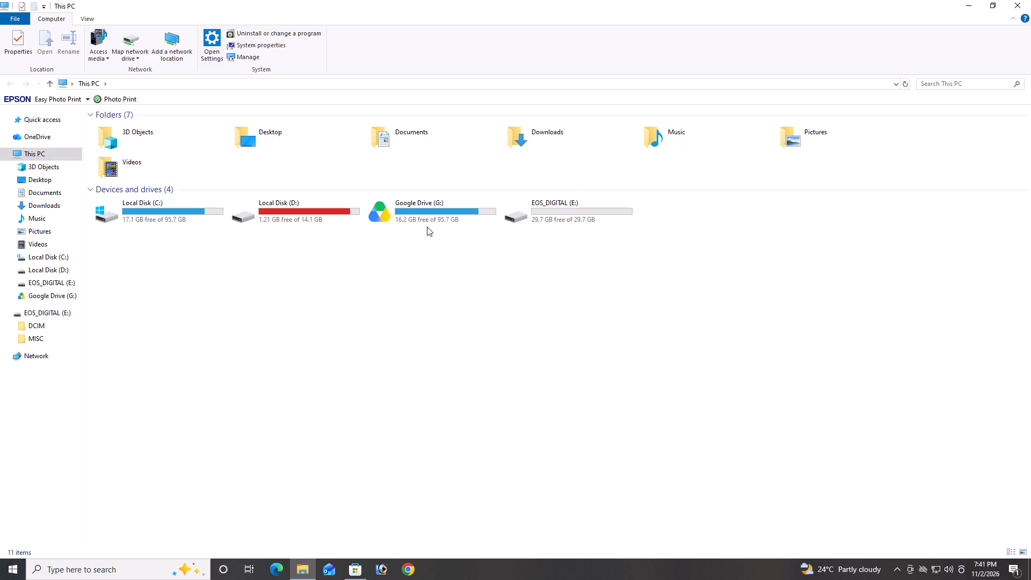
double_click(256, 208)
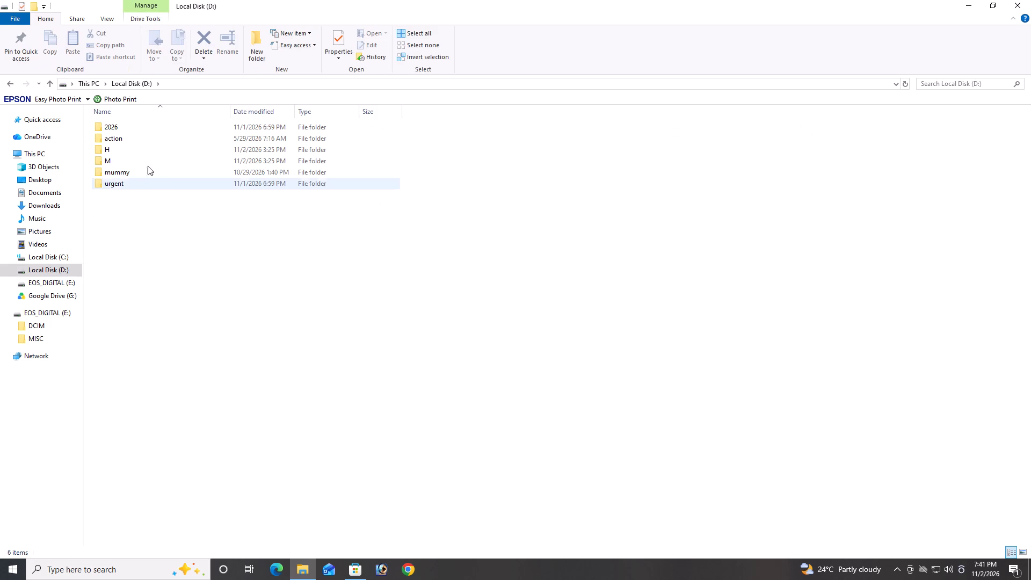
double_click(140, 178)
double_click(124, 130)
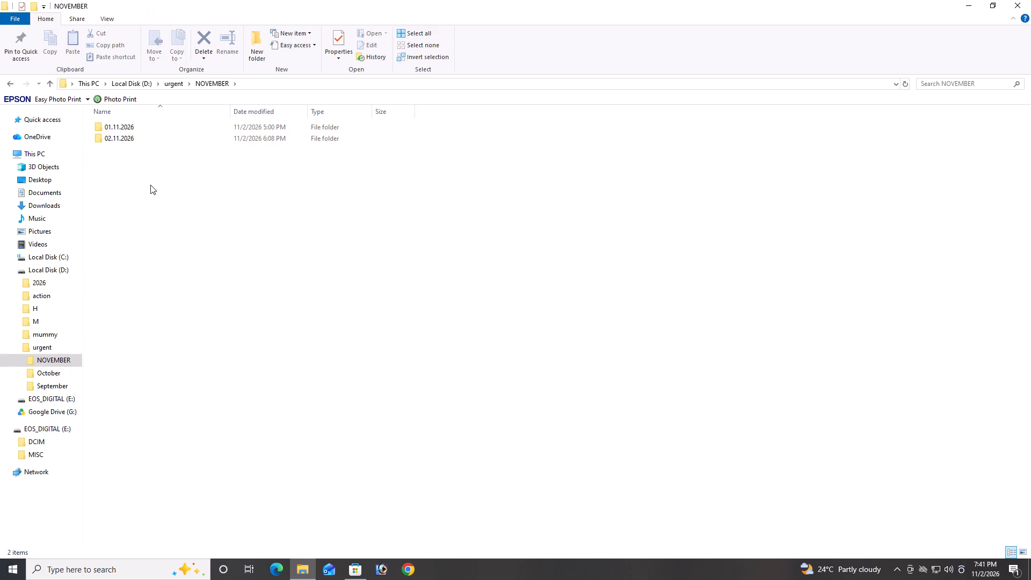
double_click(157, 137)
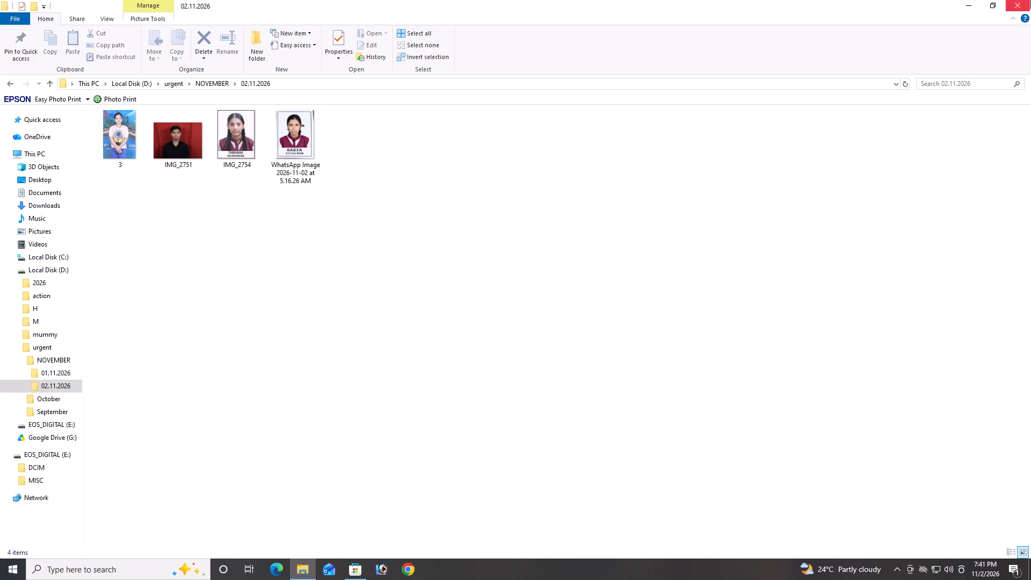
left_click(1030, 0)
Open Google Chrome and start a Google search from the new tab page.
left_click(408, 566)
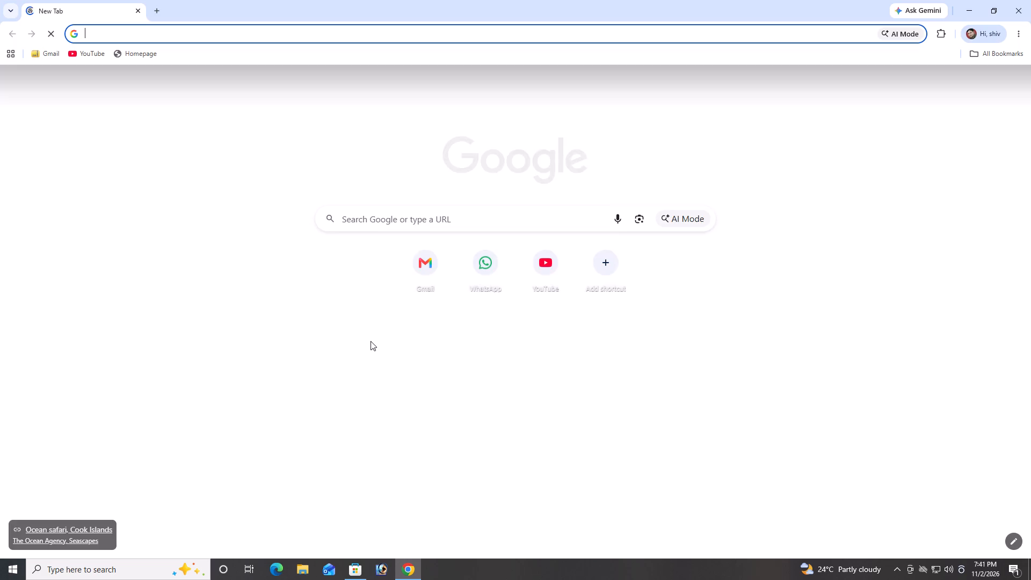
left_click(354, 220)
left_click(364, 173)
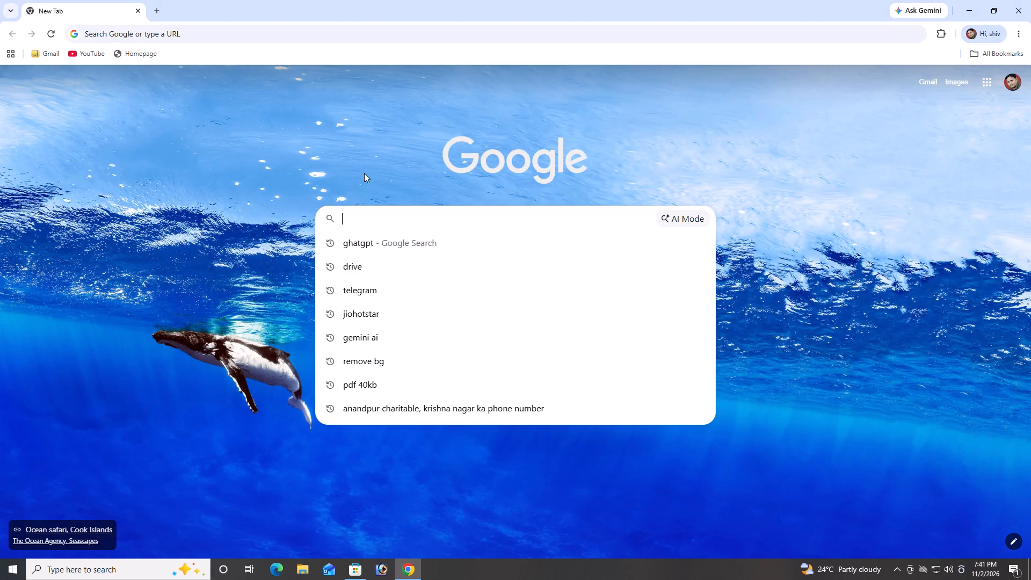
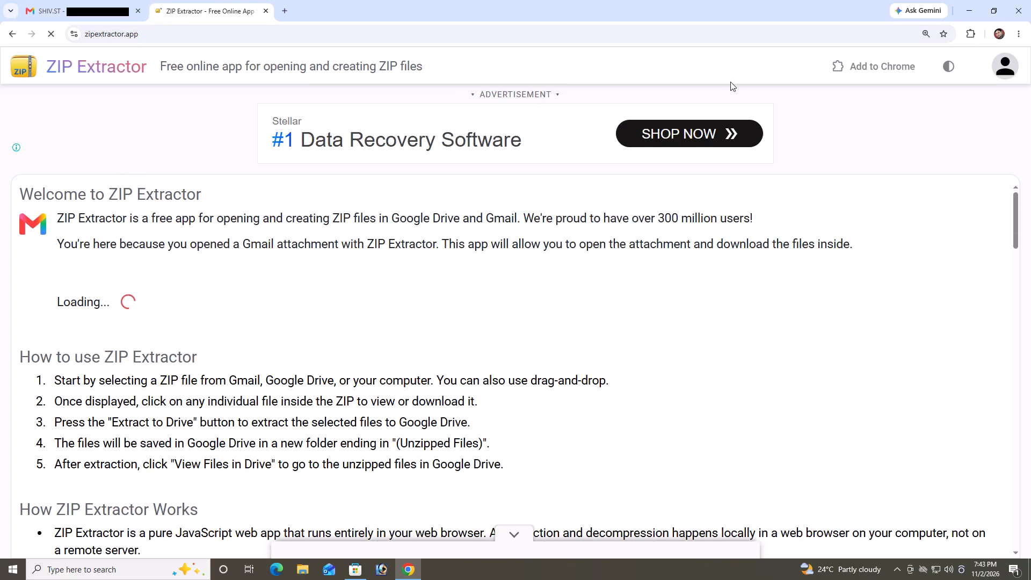
Check the sheet images contained in the emailed PC.zip attachment in ZIP Extractor.
scroll(730, 82, "down", 1)
scroll(730, 82, "up", 1)
scroll(730, 82, "down", 1)
scroll(730, 82, "up", 1)
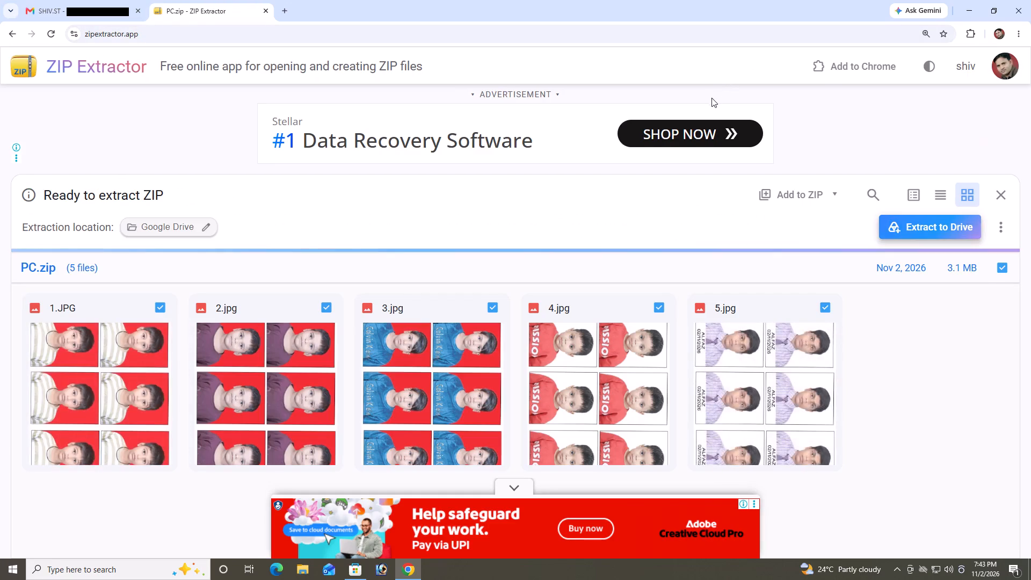
scroll(1029, 0, "down", 2)
scroll(1030, 0, "up", 1)
Close the Chrome window with the Gmail and ZIP Extractor pages to return to the desktop.
left_click(1030, 0)
scroll(0, 491, "down", 1)
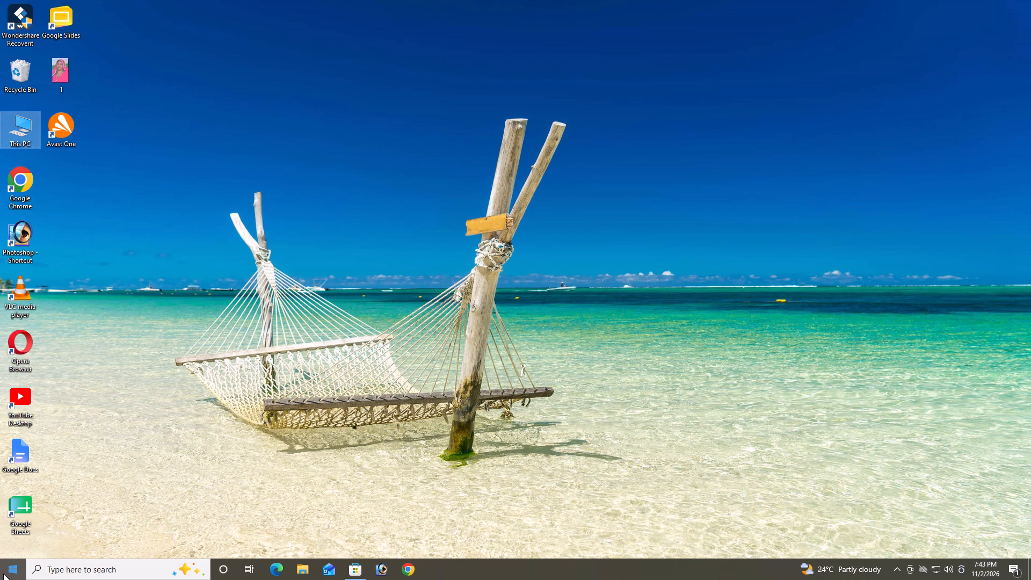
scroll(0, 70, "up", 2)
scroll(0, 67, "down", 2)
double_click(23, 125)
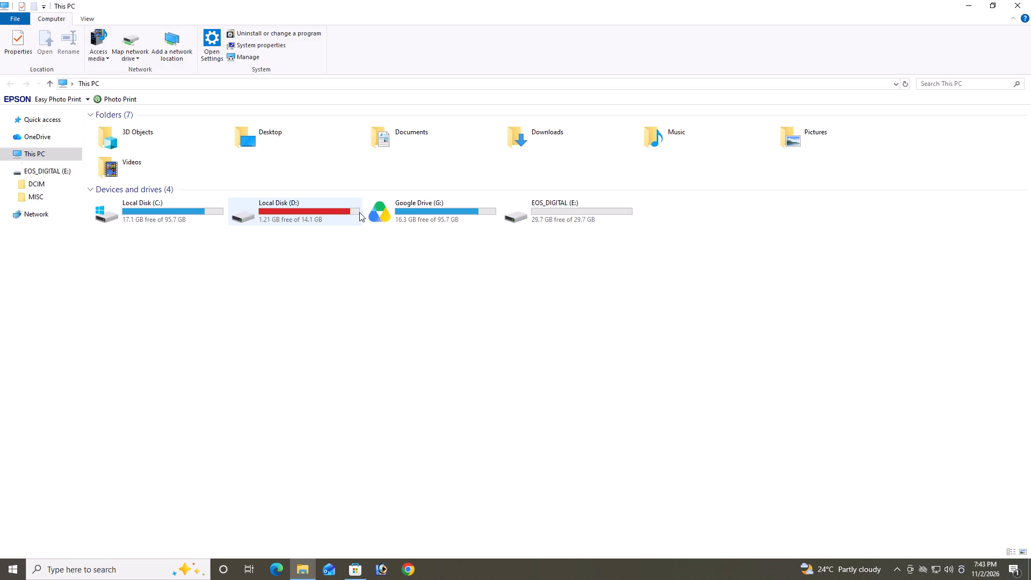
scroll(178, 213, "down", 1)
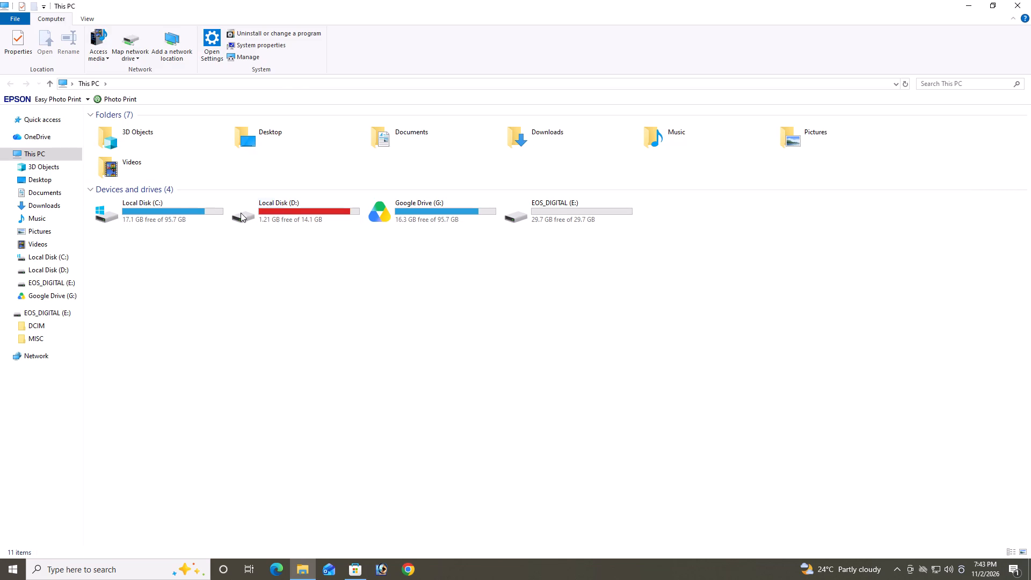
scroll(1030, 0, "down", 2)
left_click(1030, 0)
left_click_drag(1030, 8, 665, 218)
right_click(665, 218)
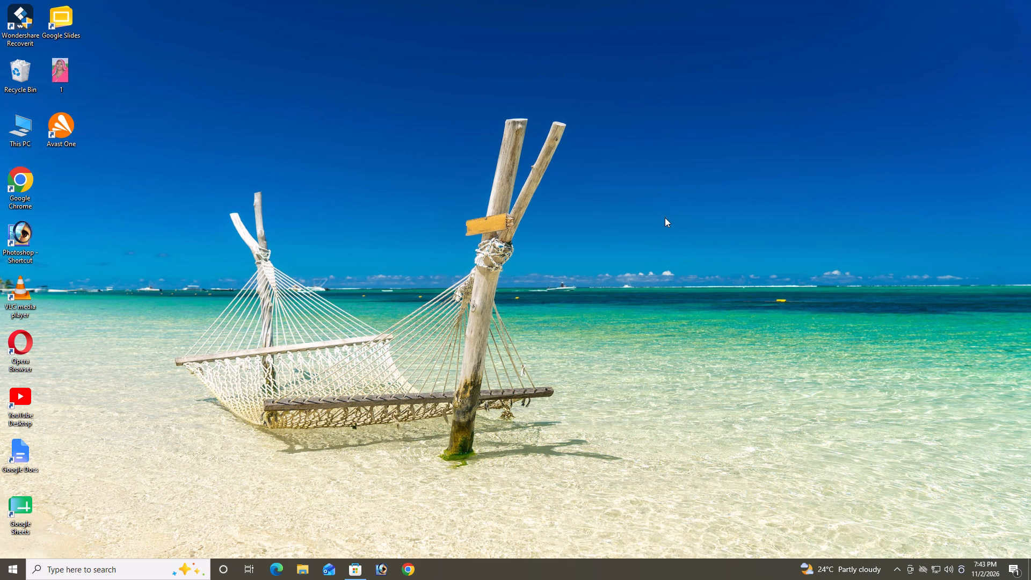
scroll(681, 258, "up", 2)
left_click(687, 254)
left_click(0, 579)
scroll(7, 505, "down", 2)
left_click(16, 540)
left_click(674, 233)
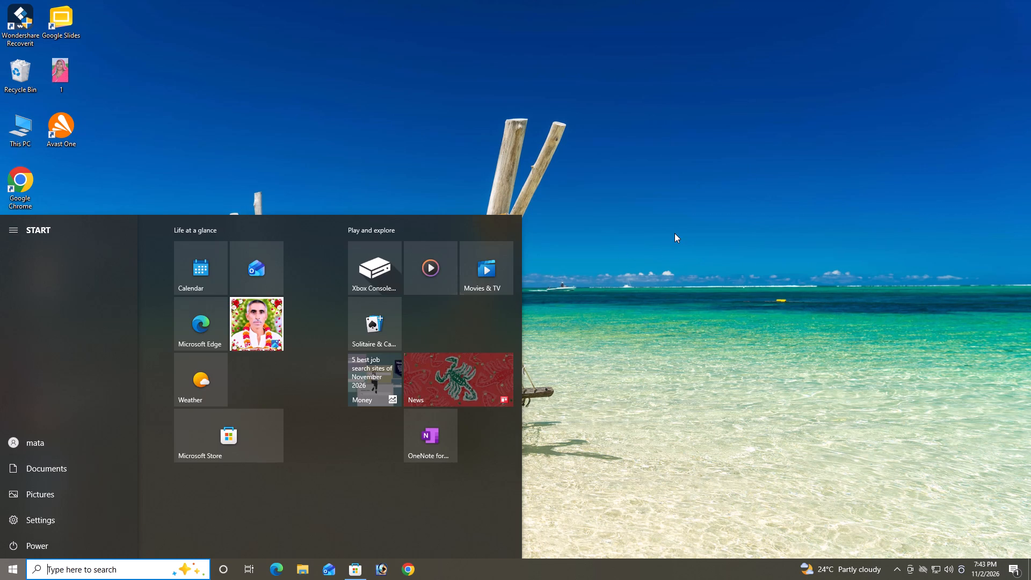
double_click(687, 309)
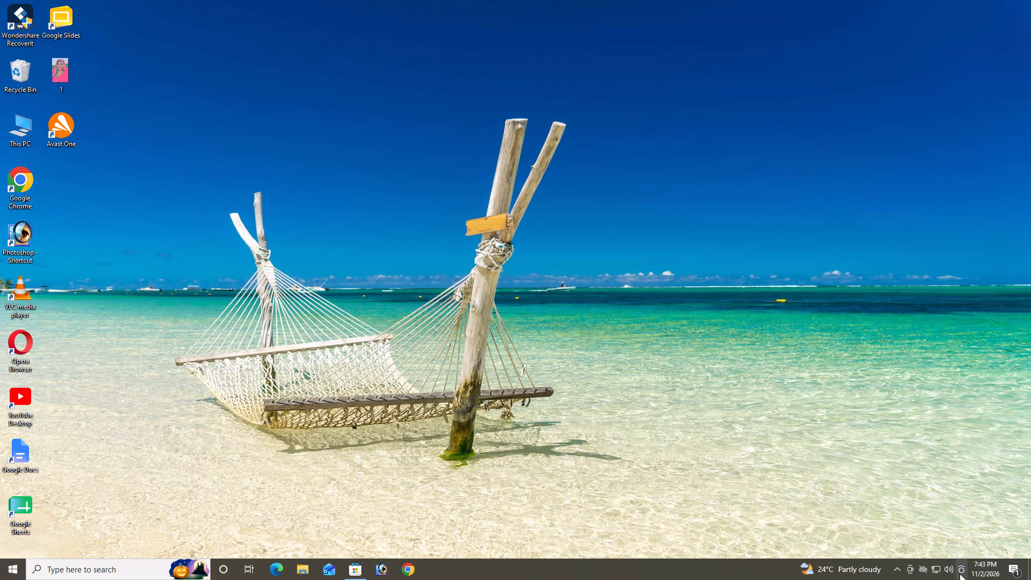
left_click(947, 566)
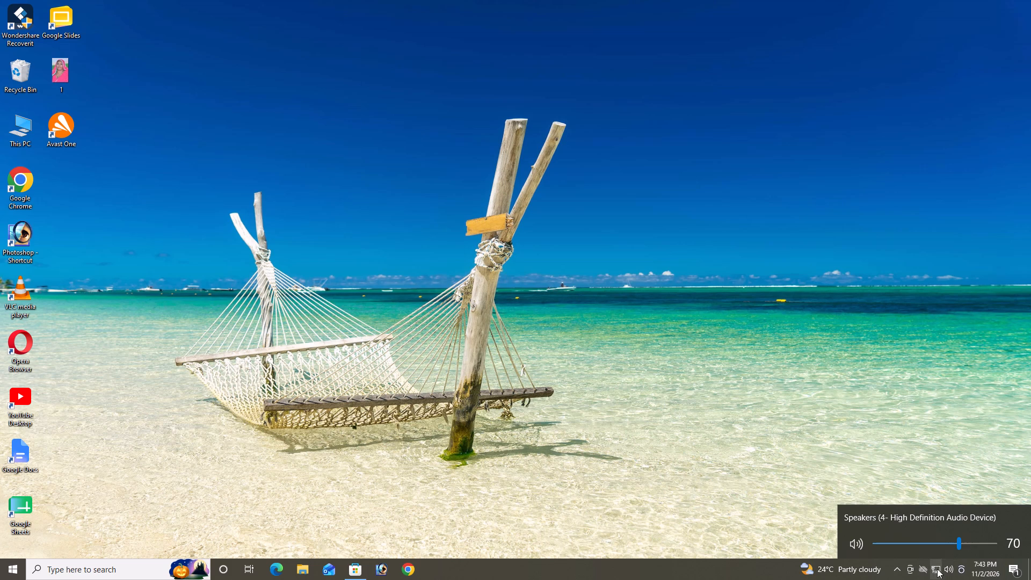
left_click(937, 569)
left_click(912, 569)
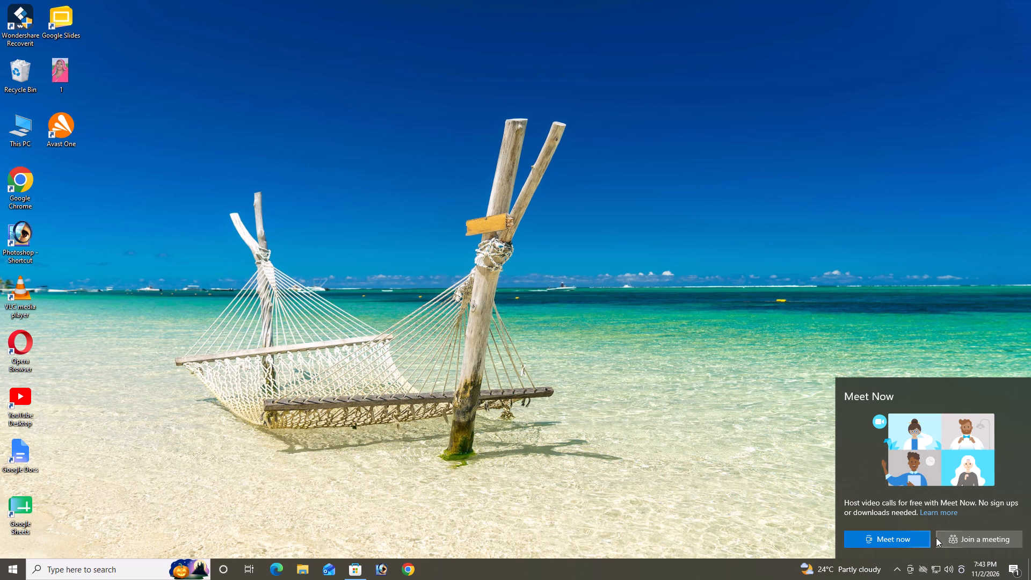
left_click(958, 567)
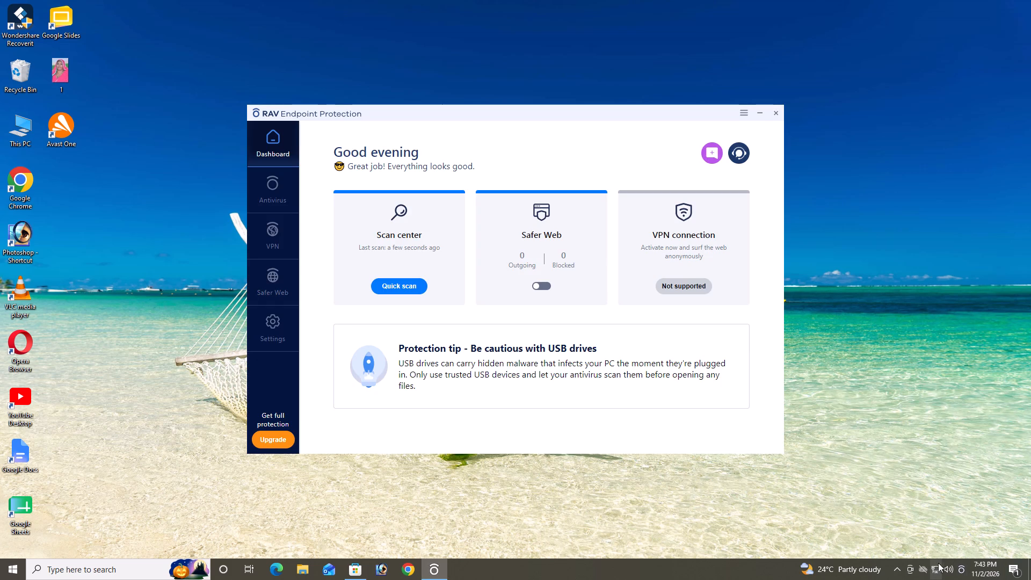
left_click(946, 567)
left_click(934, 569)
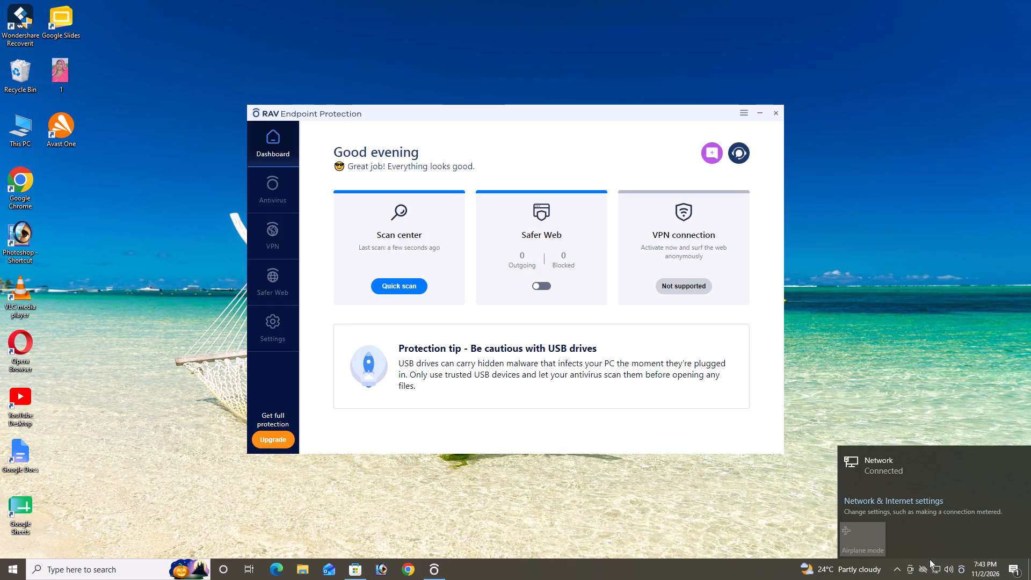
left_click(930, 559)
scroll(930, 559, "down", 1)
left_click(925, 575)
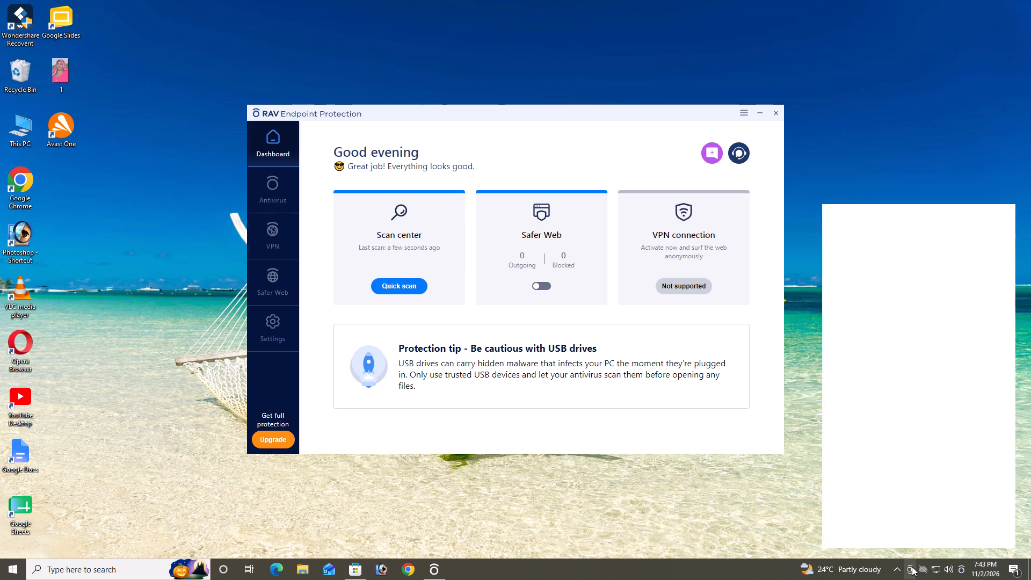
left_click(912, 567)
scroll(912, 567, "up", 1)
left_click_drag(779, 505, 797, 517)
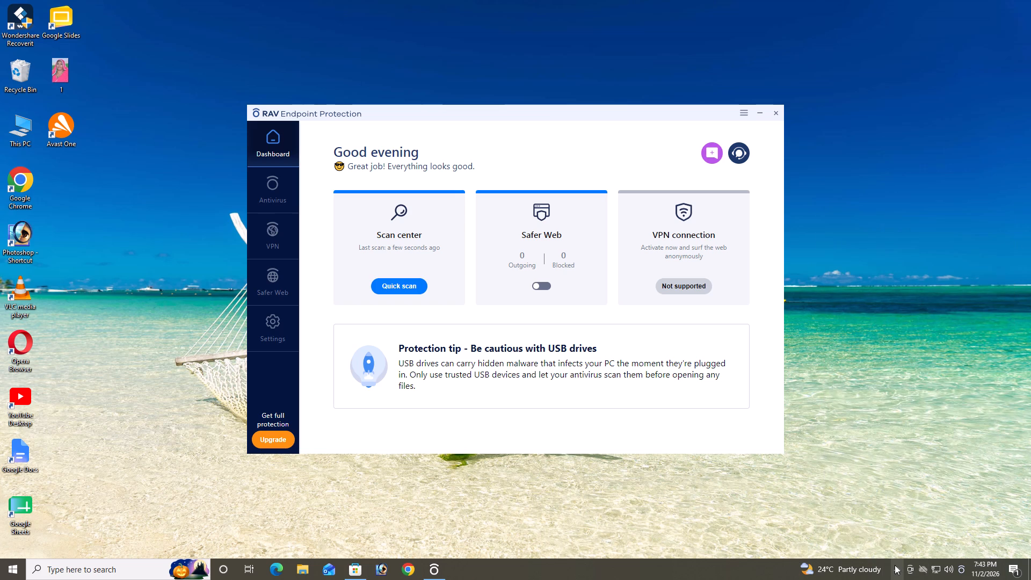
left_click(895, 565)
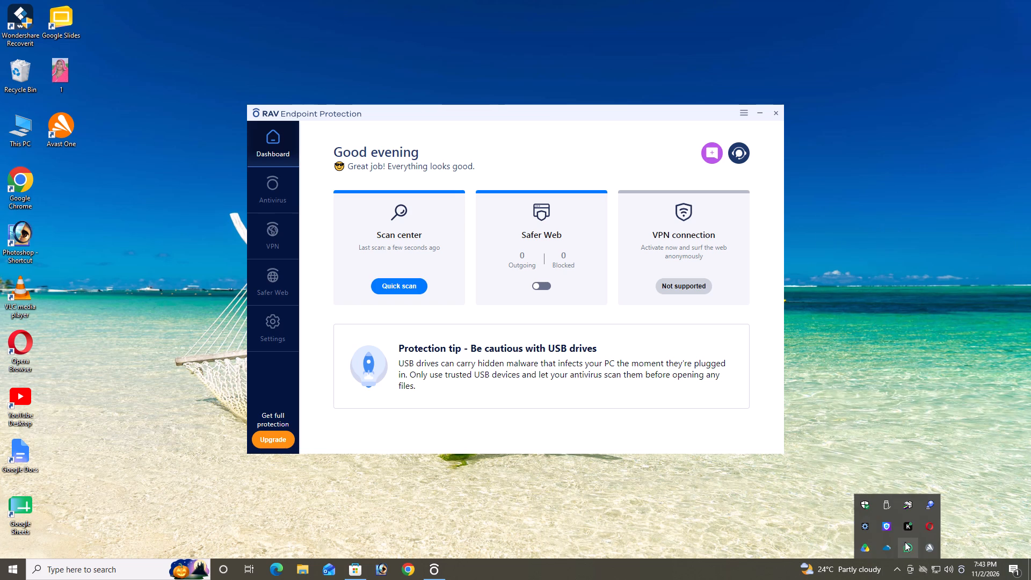
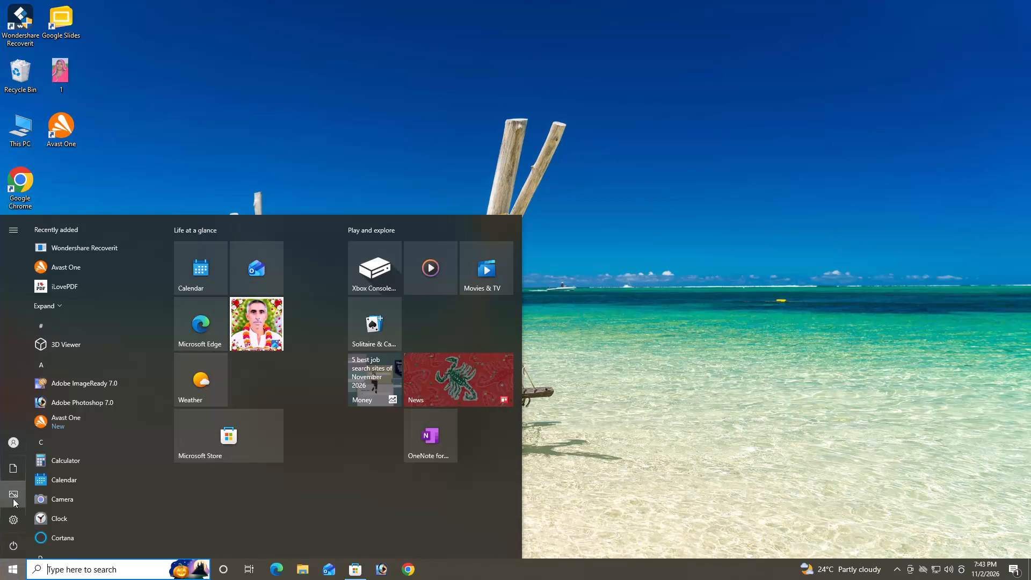
Shut down the computer.
left_click(13, 543)
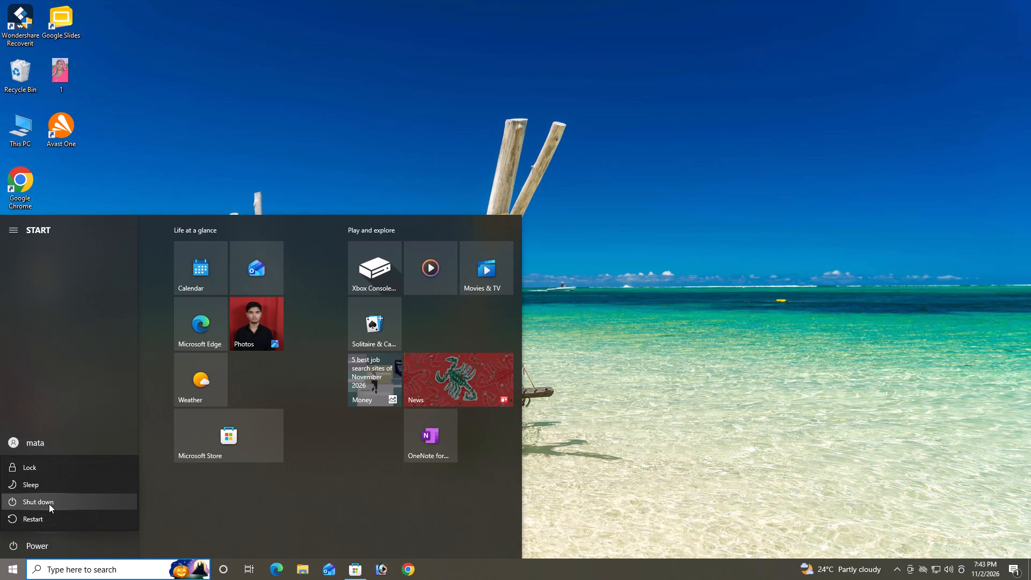
left_click(49, 504)
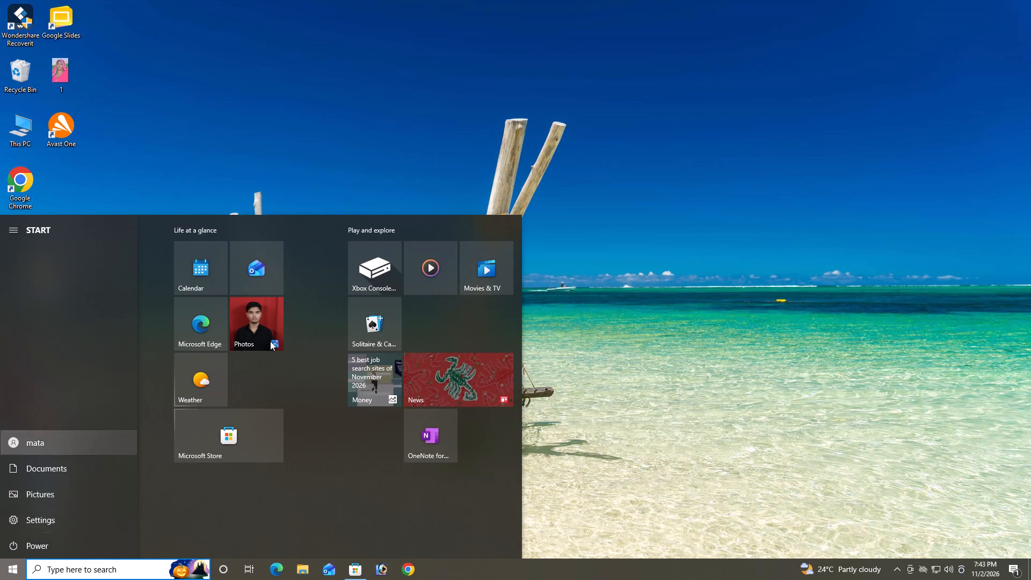